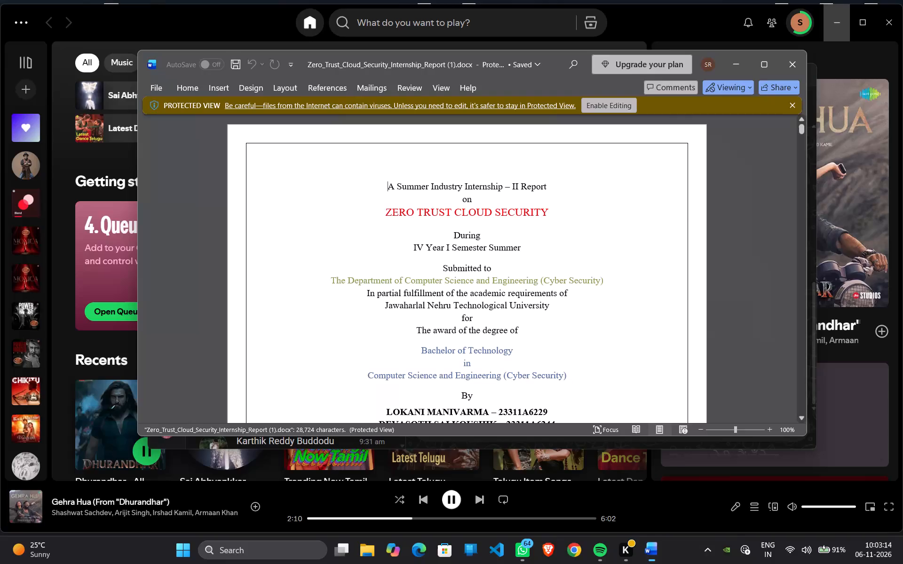
Maximize the internship report window and enable editing of the protected document.
click(770, 59)
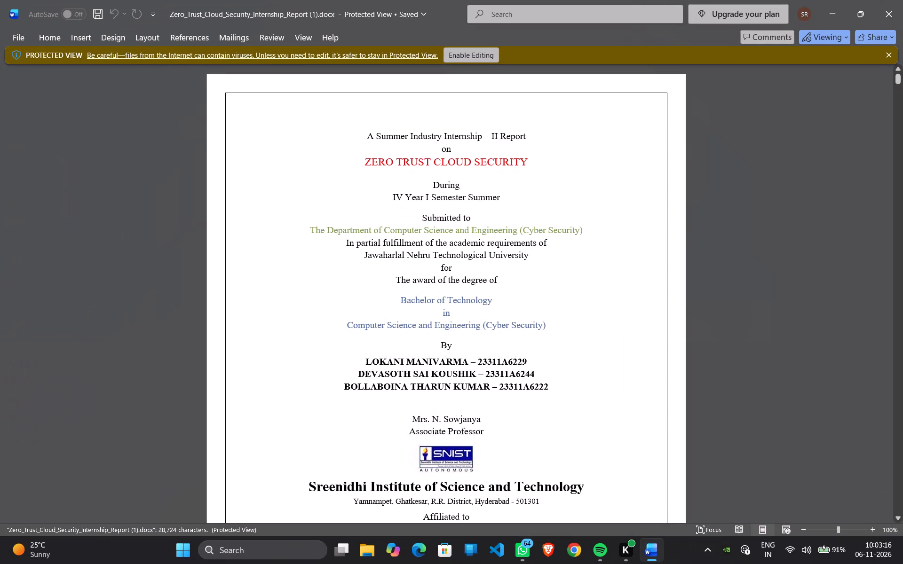
ctrl+scroll(517, 203, up, 1)
click(464, 58)
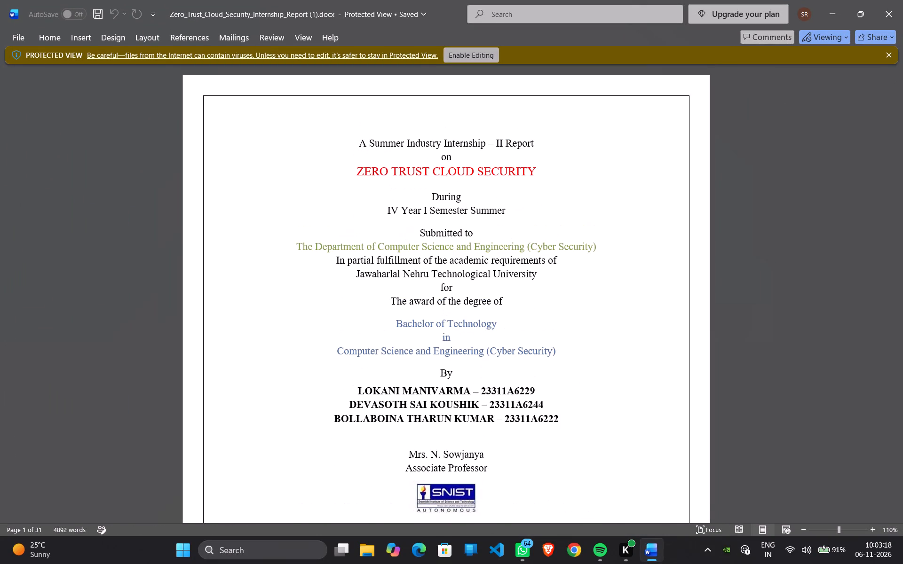
Add the bold heading "HOD" above the department head's name, level with "Internship Coordinator" on the certificate page.
scroll(432, 191, down, 2)
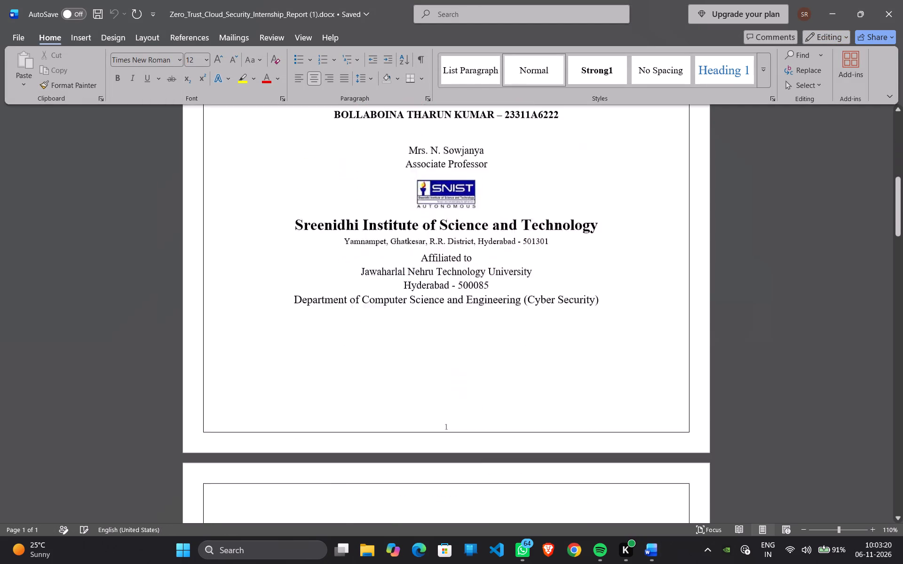
scroll(432, 191, down, 1)
scroll(432, 191, up, 1)
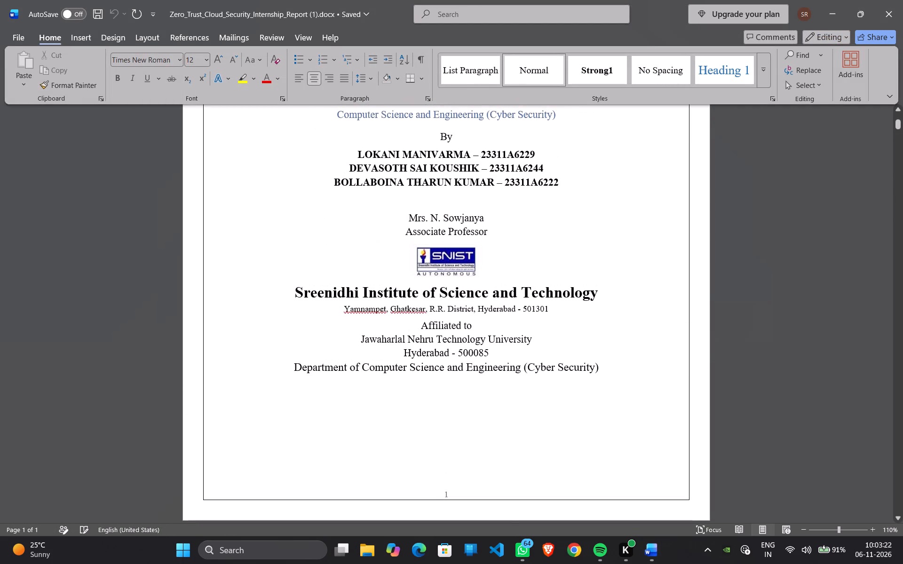
scroll(433, 218, down, 4)
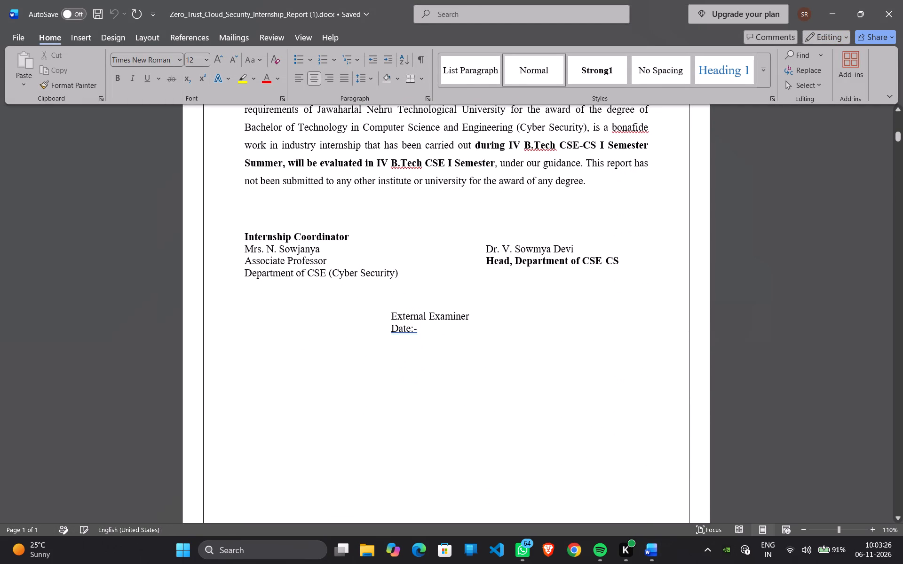
click(503, 240)
click(504, 233)
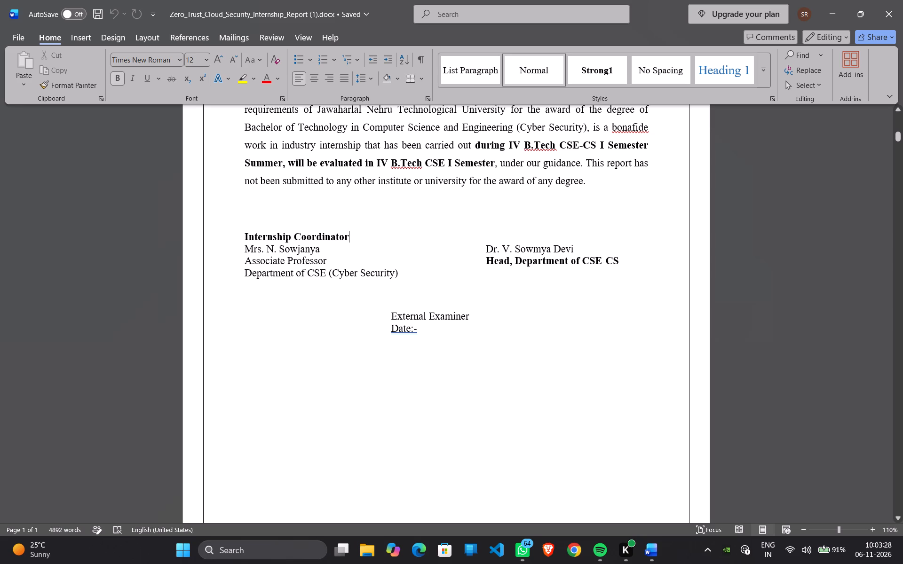
key(Tab)
key(Tab)
key(BackSpace)
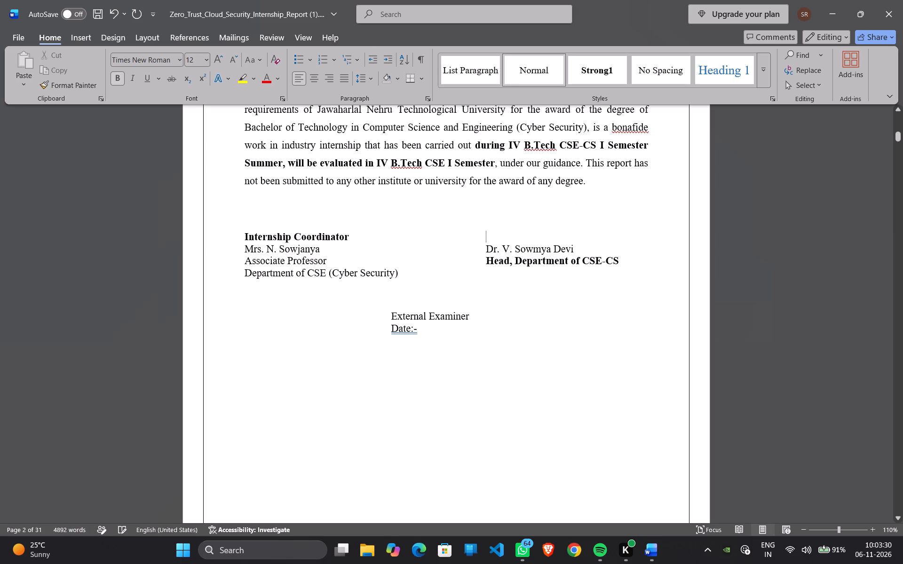
text(HOd)
key(BackSpace)
key(shift+d)
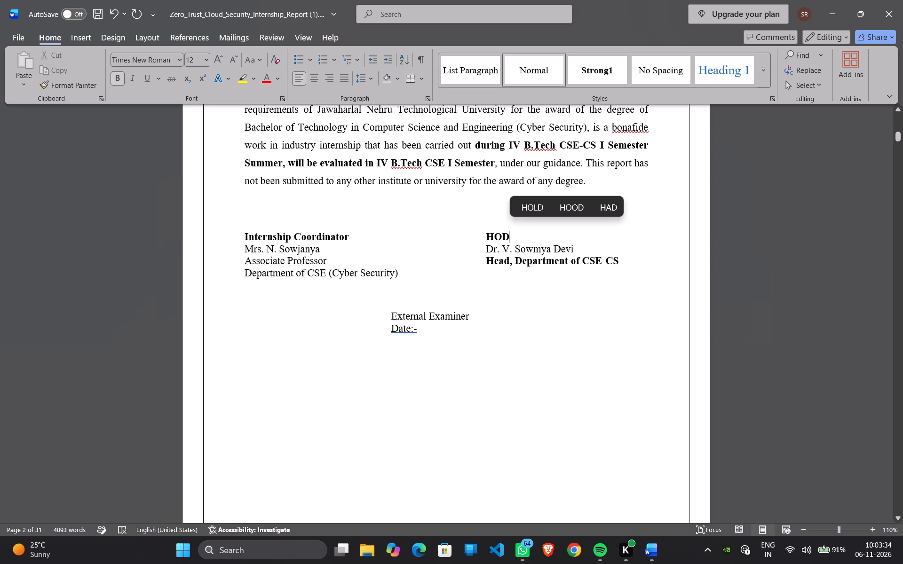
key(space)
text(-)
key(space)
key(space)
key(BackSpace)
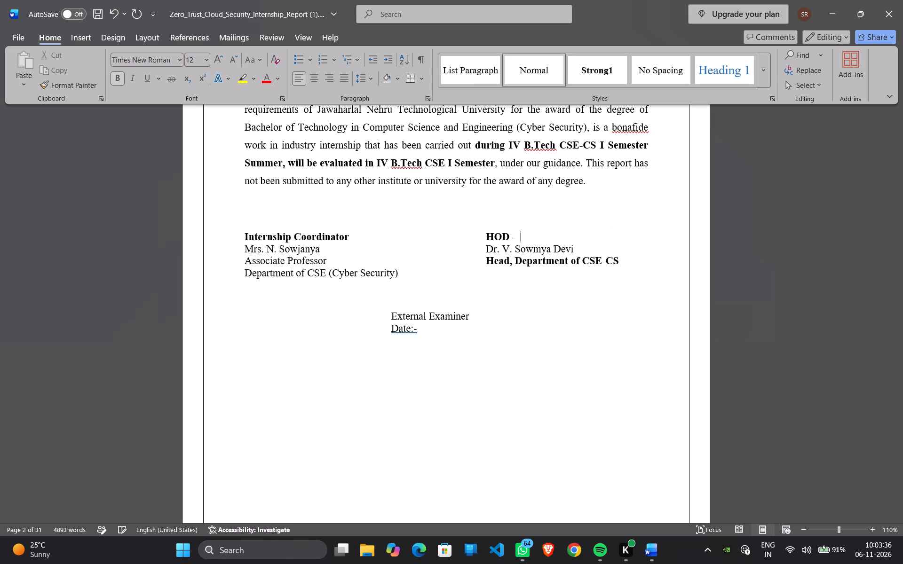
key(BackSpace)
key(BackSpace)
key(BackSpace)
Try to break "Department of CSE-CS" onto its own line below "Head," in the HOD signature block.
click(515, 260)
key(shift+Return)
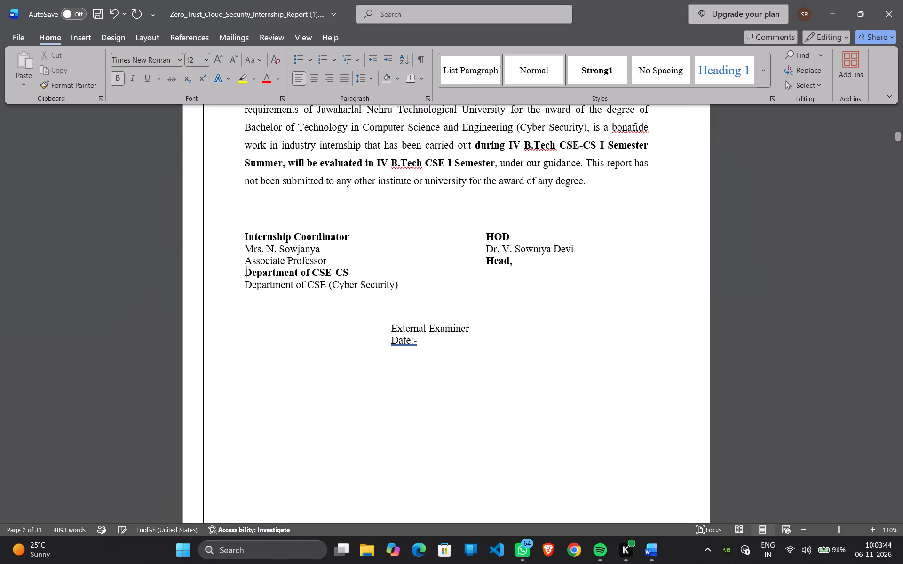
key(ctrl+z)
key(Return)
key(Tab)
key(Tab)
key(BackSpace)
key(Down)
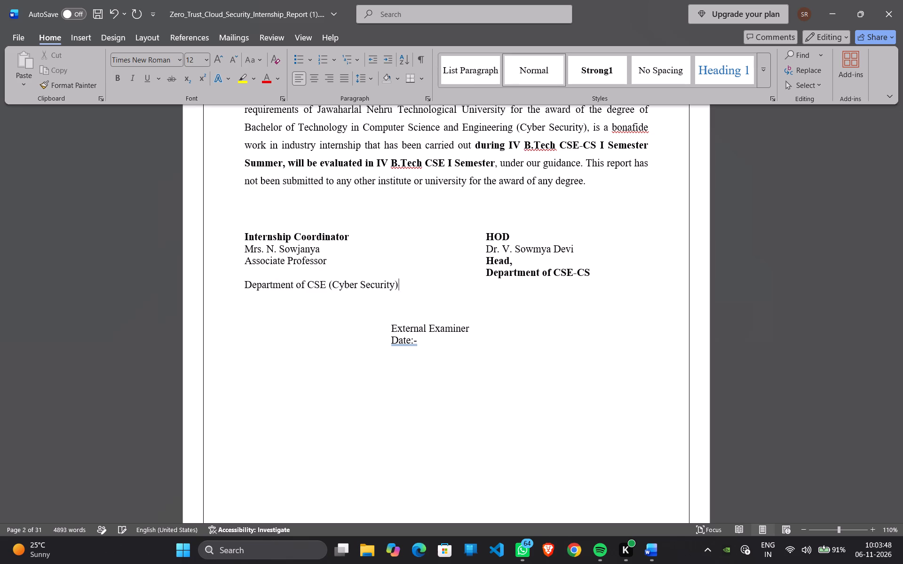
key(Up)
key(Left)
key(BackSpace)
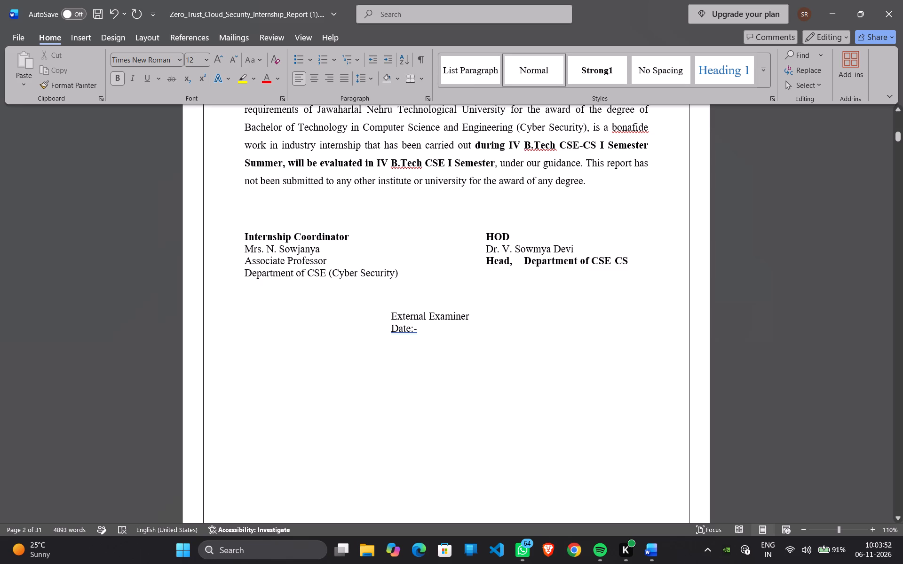
Move "Department of CSE-CS" down one line so it sits under "Head,", beside the coordinator's department.
drag(525, 262, 623, 262)
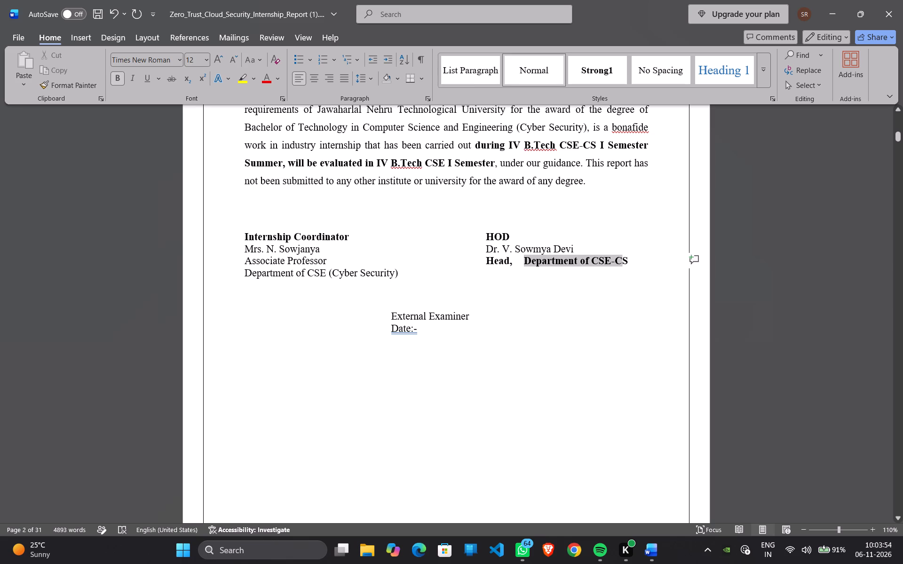
drag(623, 262, 626, 263)
key(ctrl+x)
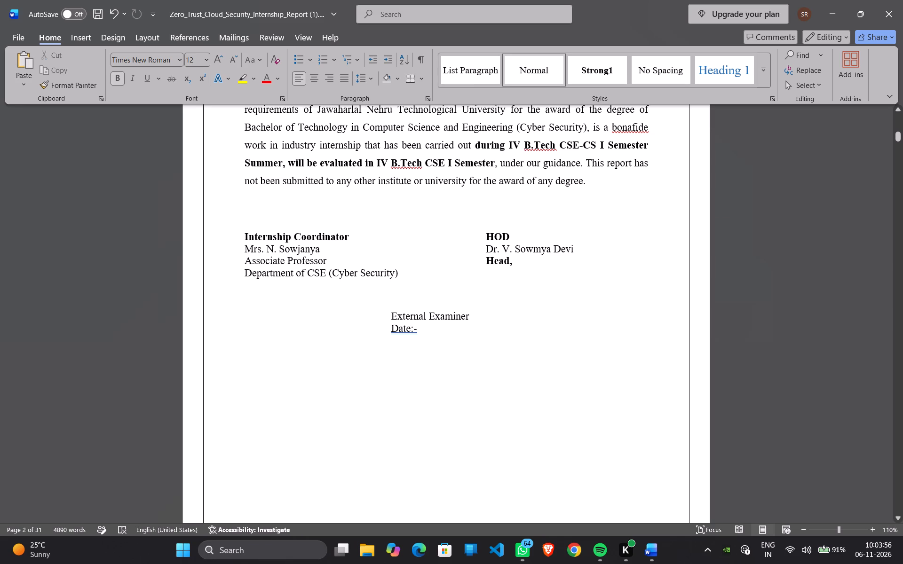
click(494, 274)
key(Tab)
key(Tab)
key(Tab)
key(Tab)
key(BackSpace)
key(space)
key(space)
key(space)
key(space)
key(space)
key(space)
key(space)
key(space)
key(space)
key(space)
key(BackSpace)
key(ctrl+v)
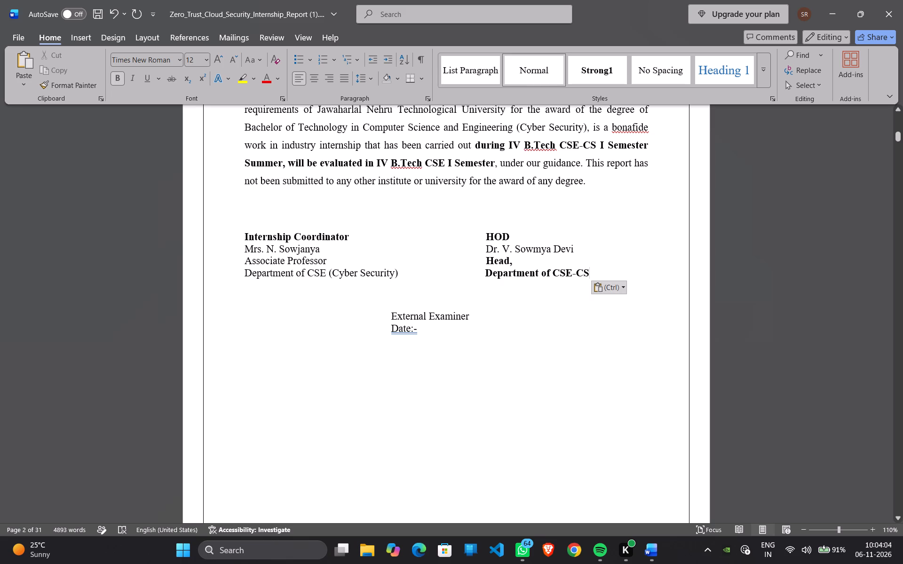
Replace "Head," under the department head's name with "HOD & Professor".
click(517, 260)
key(BackSpace)
key(BackSpace)
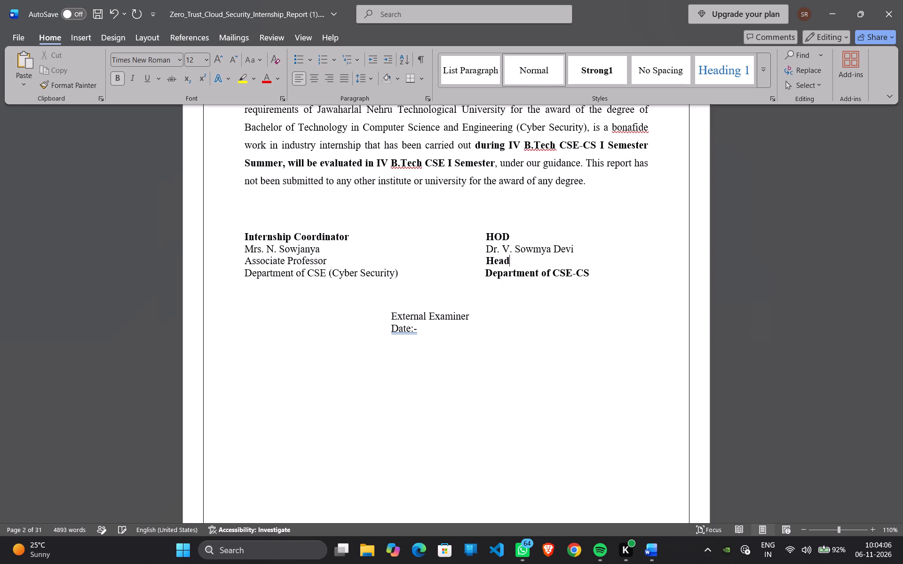
key(BackSpace)
key(BackSpace)
key(BackSpace)
text(OD & Profr)
key(BackSpace)
text(essor)
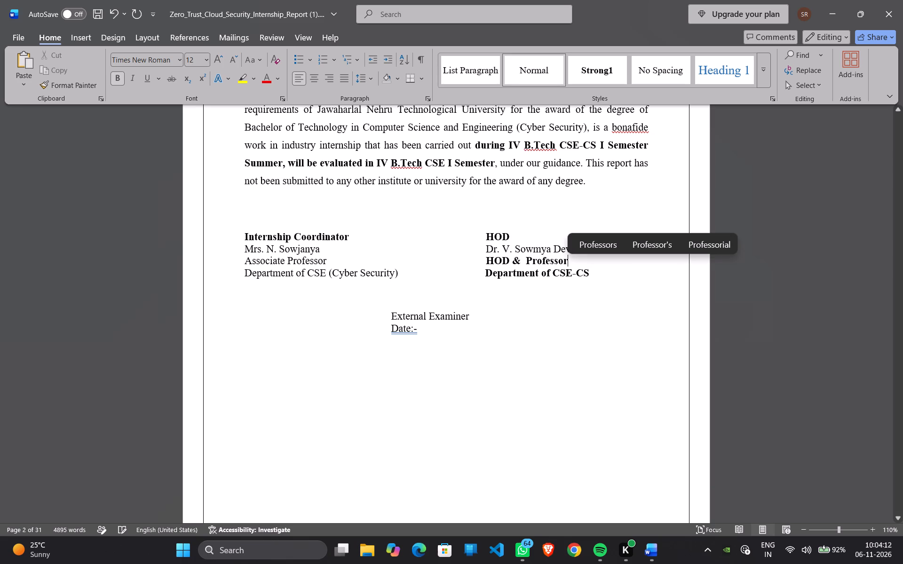
Remove the bold formatting from the name, title and department lines under the "HOD" heading.
drag(590, 277, 489, 248)
click(489, 248)
drag(489, 248, 587, 270)
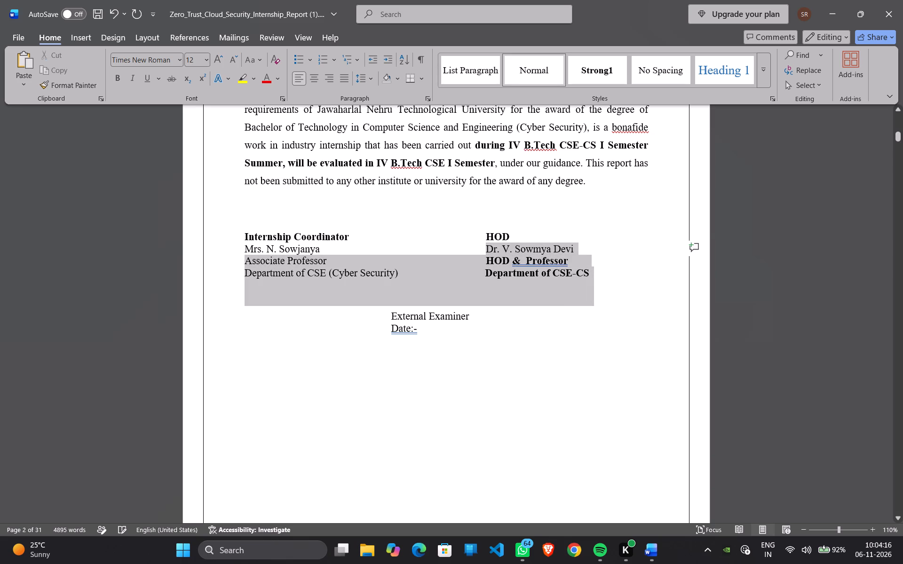
drag(587, 270, 586, 269)
key(ctrl+b)
key(ctrl+b)
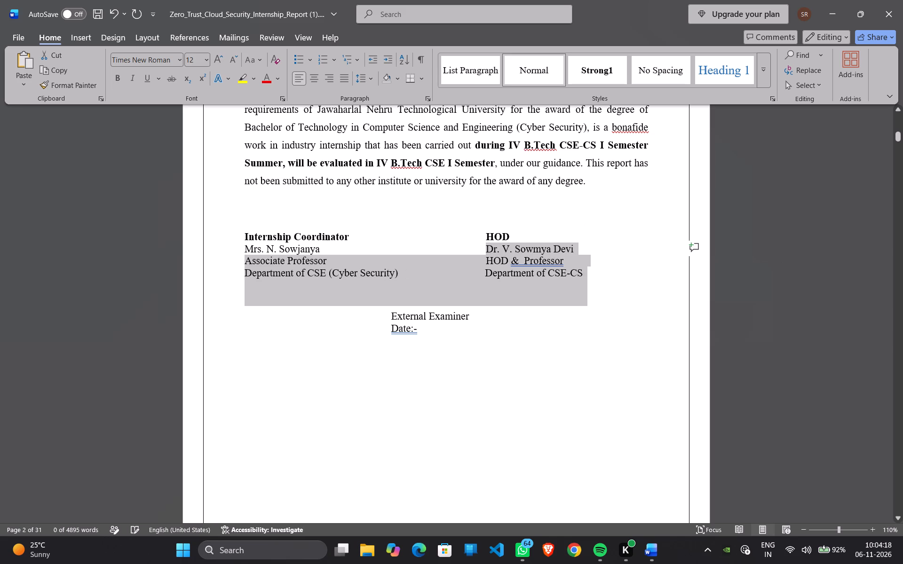
click(573, 274)
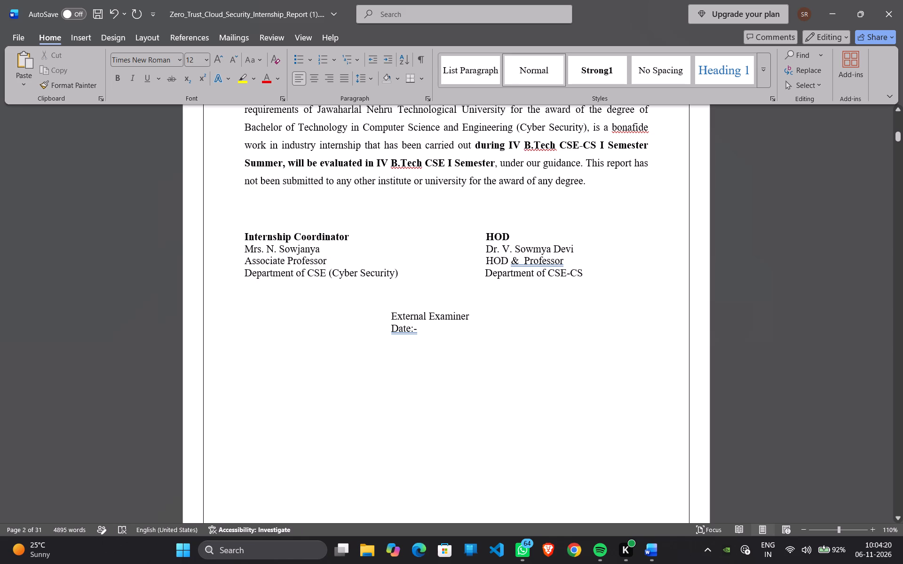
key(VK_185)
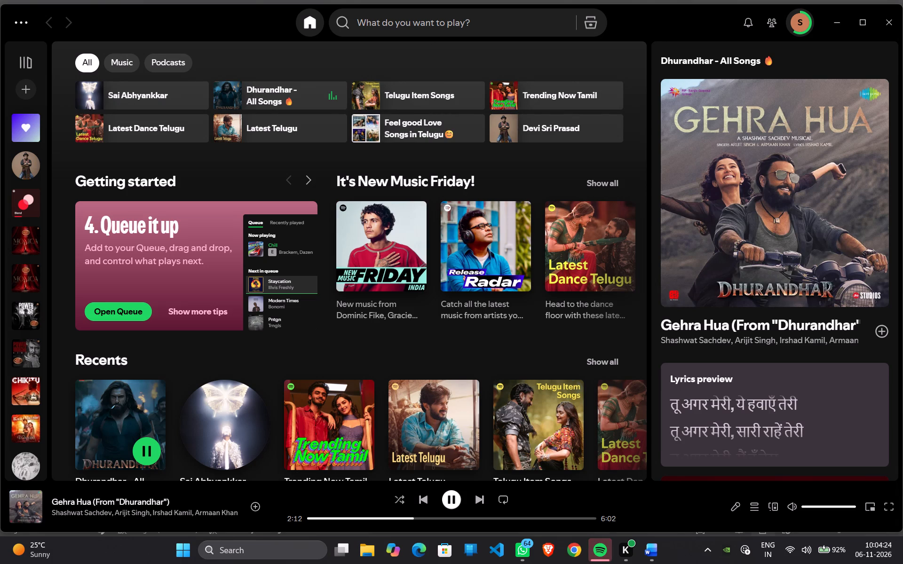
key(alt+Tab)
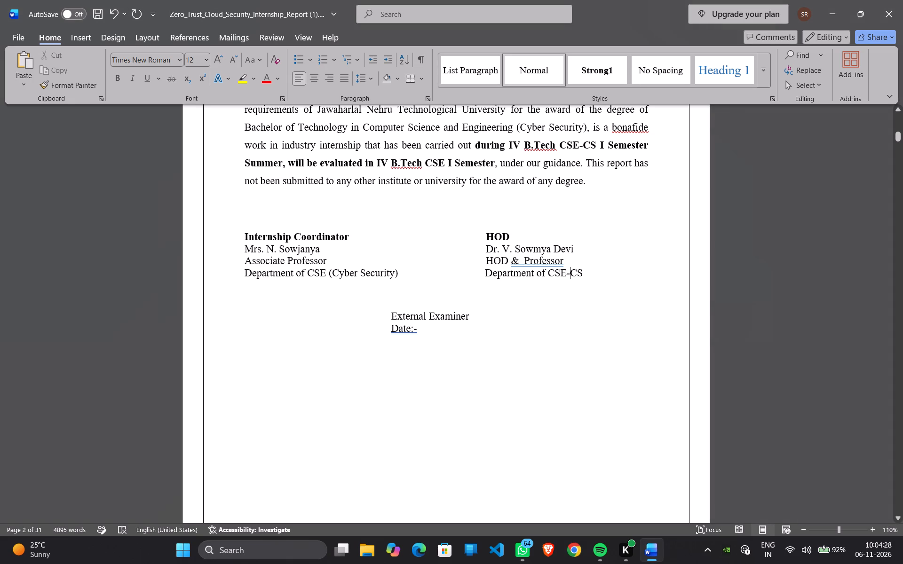
Shorten the internship coordinator's department line to "Department of CSE-CS".
click(399, 274)
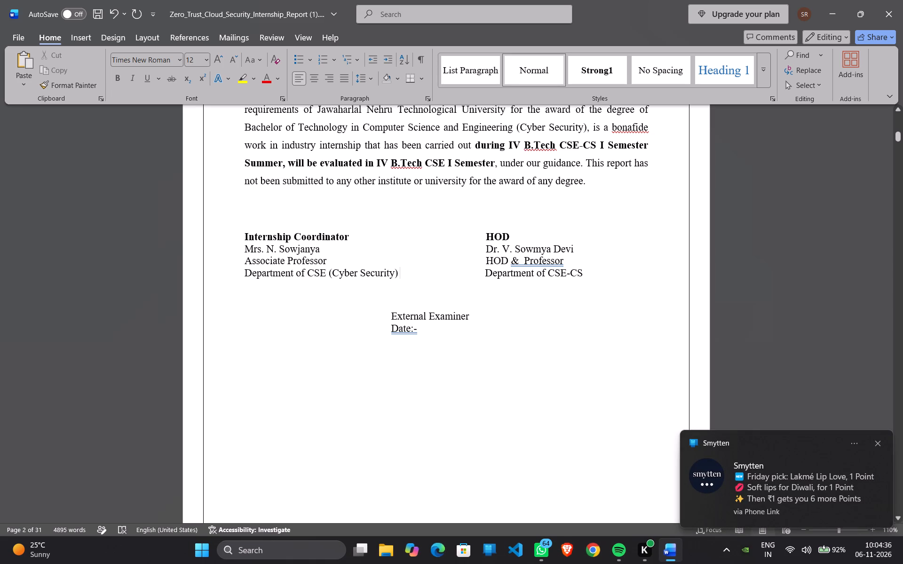
key(Left)
key(BackSpace)
key(BackSpace)
key(BackSpace)
key(BackSpace)
key(BackSpace)
key(BackSpace)
key(BackSpace)
key(BackSpace)
key(BackSpace)
key(BackSpace)
key(BackSpace)
key(BackSpace)
key(BackSpace)
key(BackSpace)
key(BackSpace)
key(BackSpace)
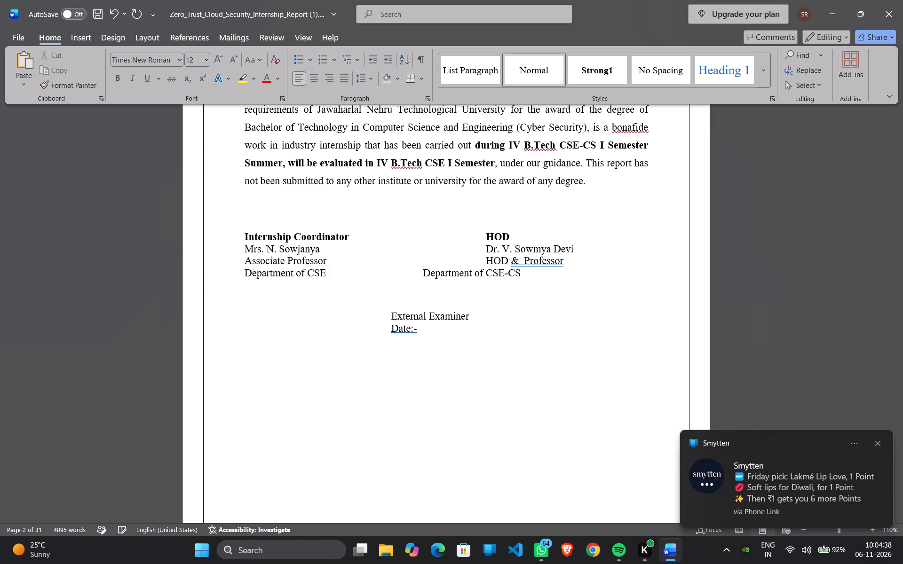
key(BackSpace)
text(-CS)
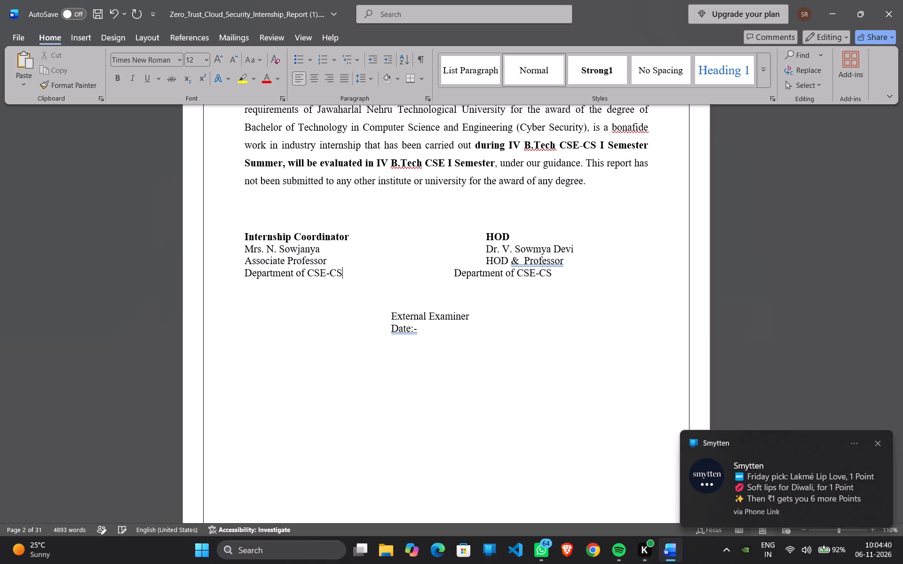
Add spacing after the coordinator's department so the HOD's department line aligns under "HOD & Professor" again.
key(space)
key(space)
key(space)
key(BackSpace)
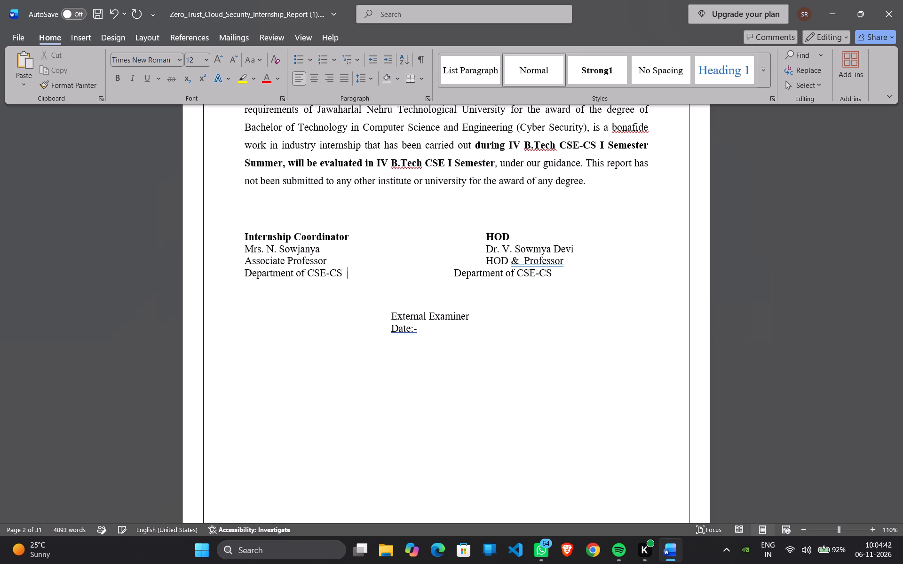
key(Tab)
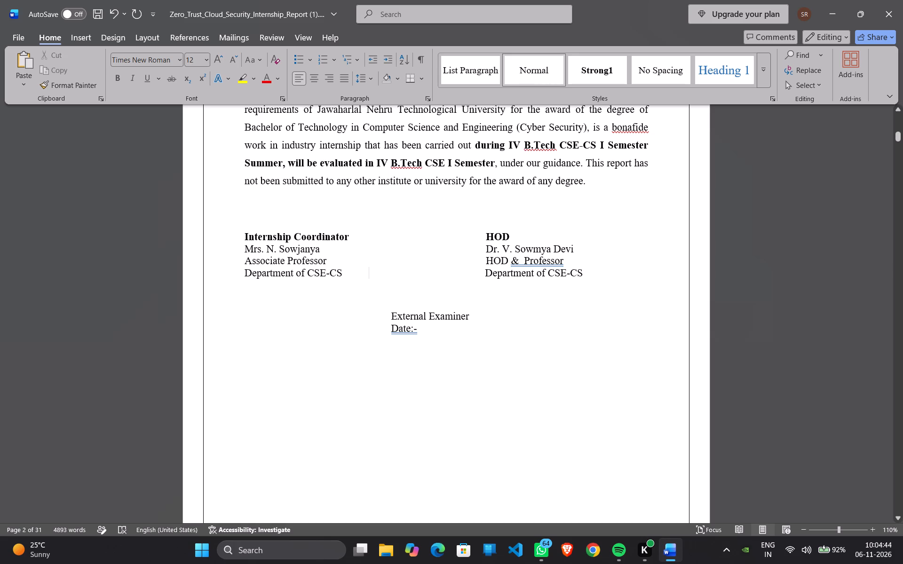
Indent the "HOD" heading with extra spacing so it sits more centrally above the department head's details.
click(488, 237)
key(Tab)
key(Tab)
key(BackSpace)
key(space)
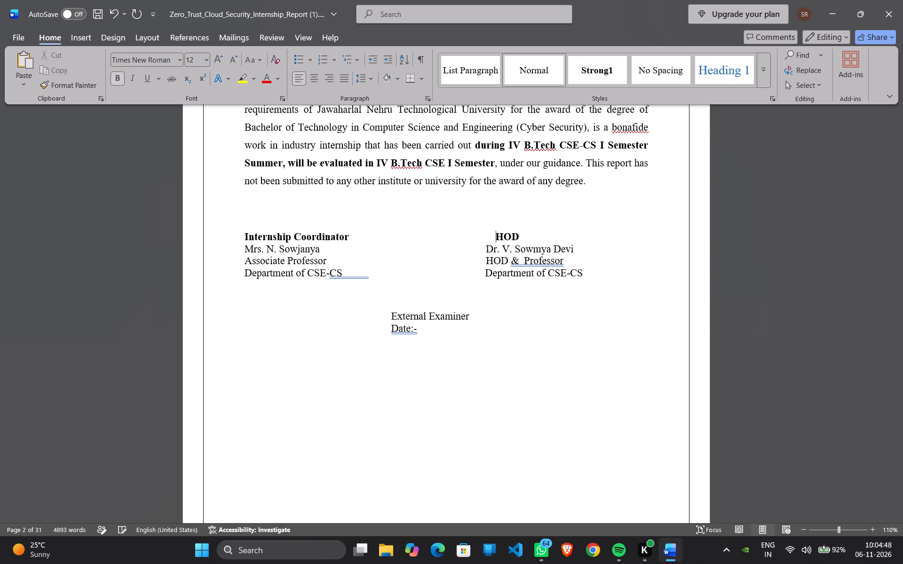
key(space)
key(space)
key(space)
key(space)
key(space)
key(space)
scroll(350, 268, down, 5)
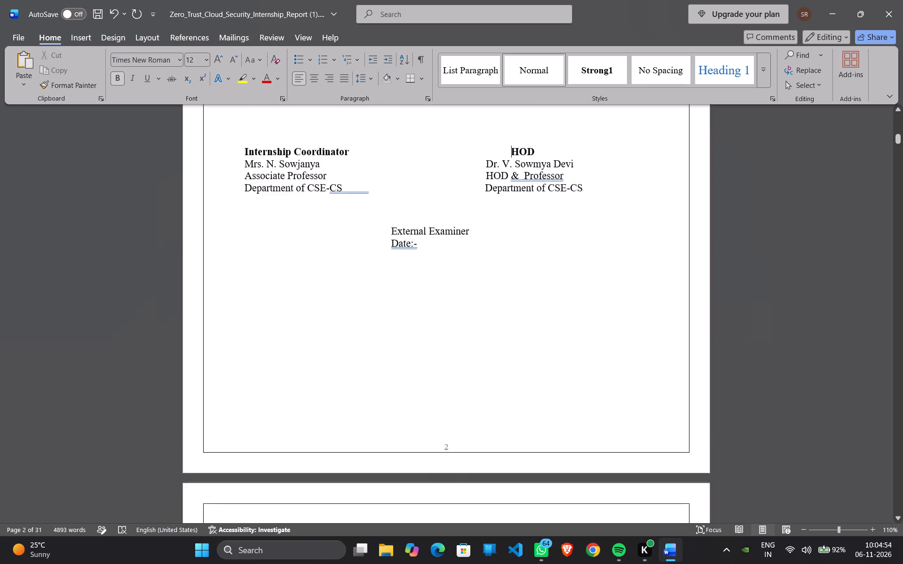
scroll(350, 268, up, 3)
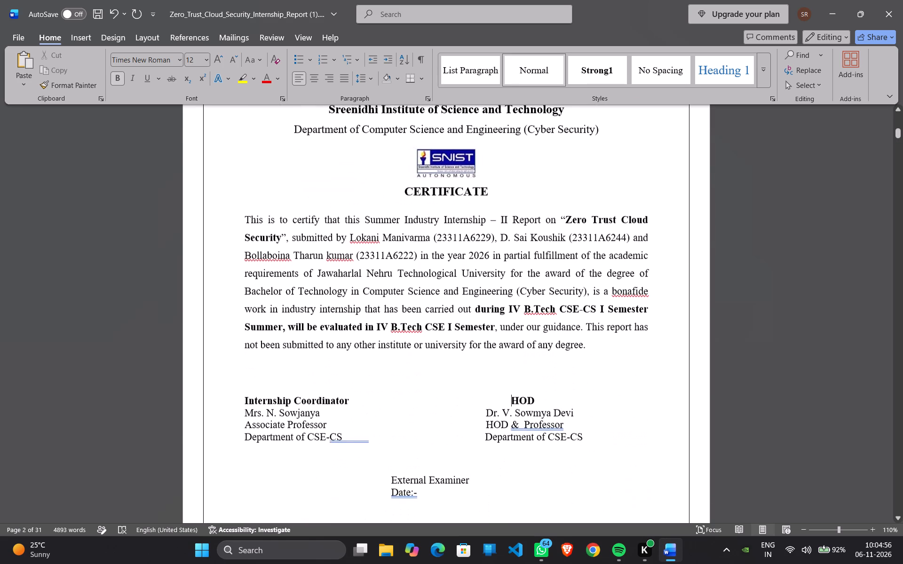
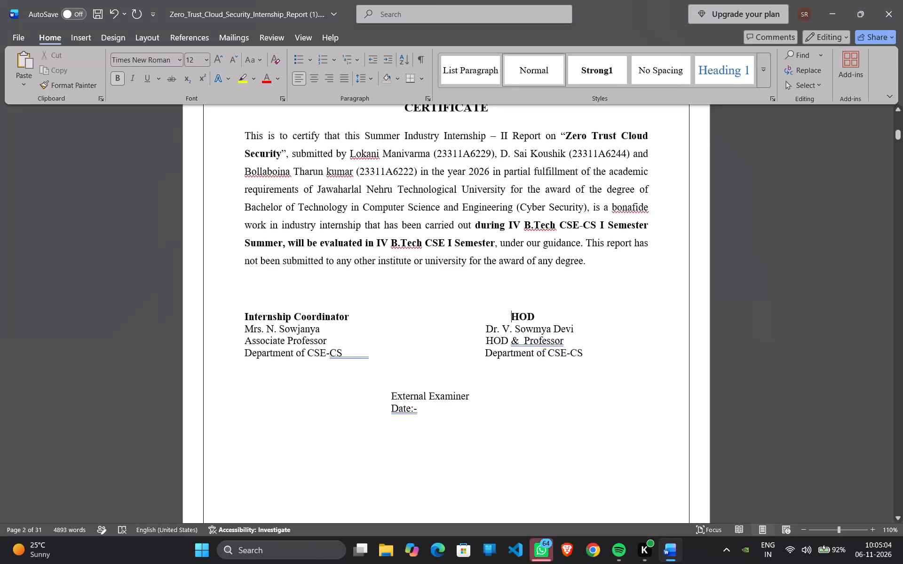
Add "-CS" after "CSE" in the certificate paragraph so the bold text reads "IV B.Tech CSE-CS I Semester".
click(443, 241)
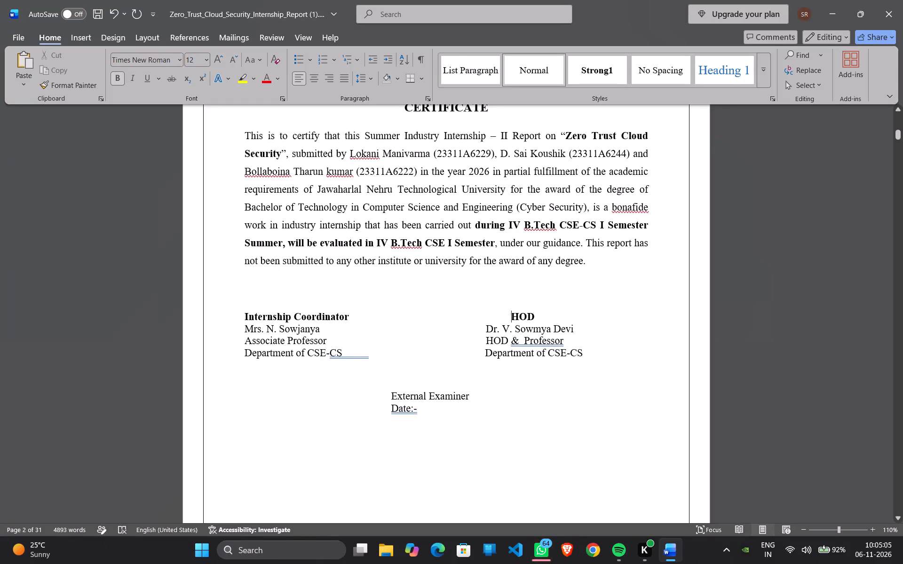
text(-CS)
Delete several of the blank lines above the "DECLARATION" heading to move the declaration text up the page.
scroll(464, 267, up, 2)
scroll(464, 267, down, 1)
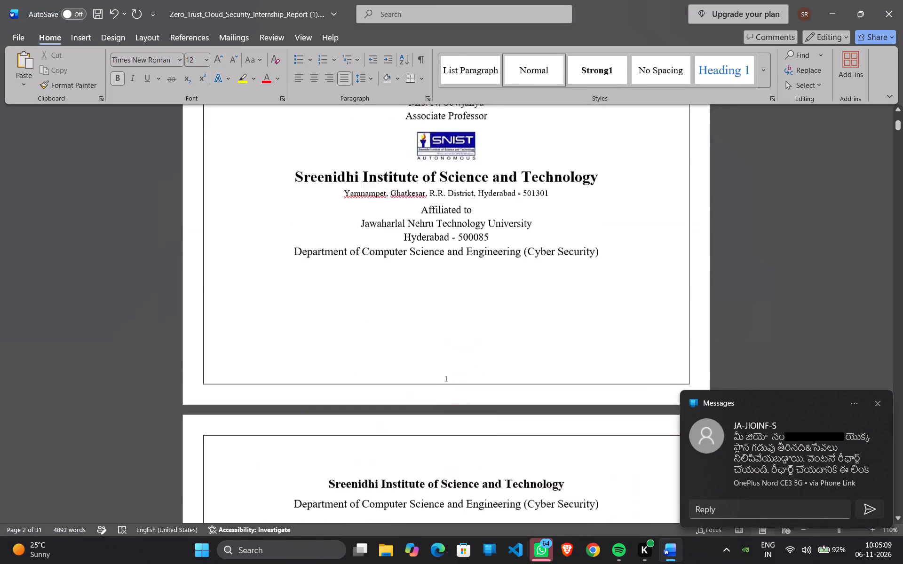
scroll(464, 267, down, 6)
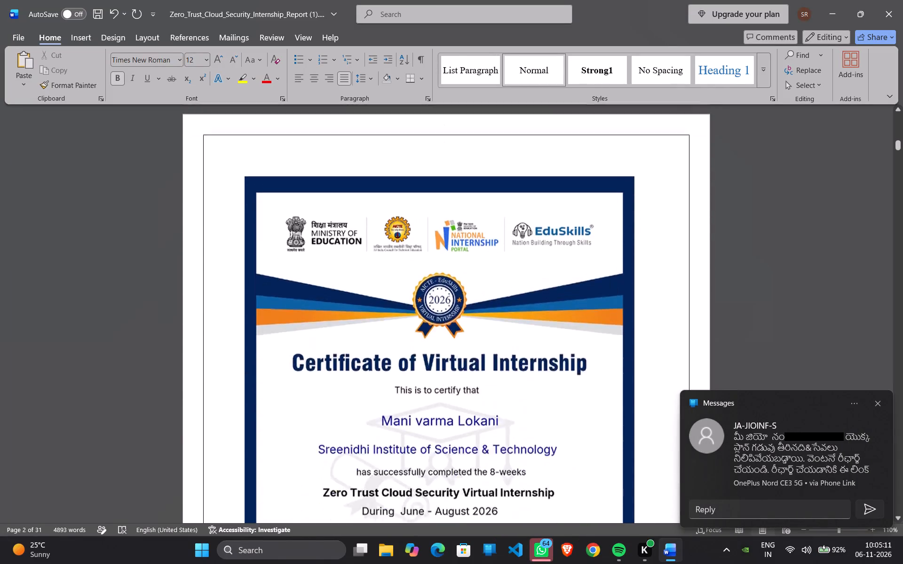
scroll(464, 267, down, 6)
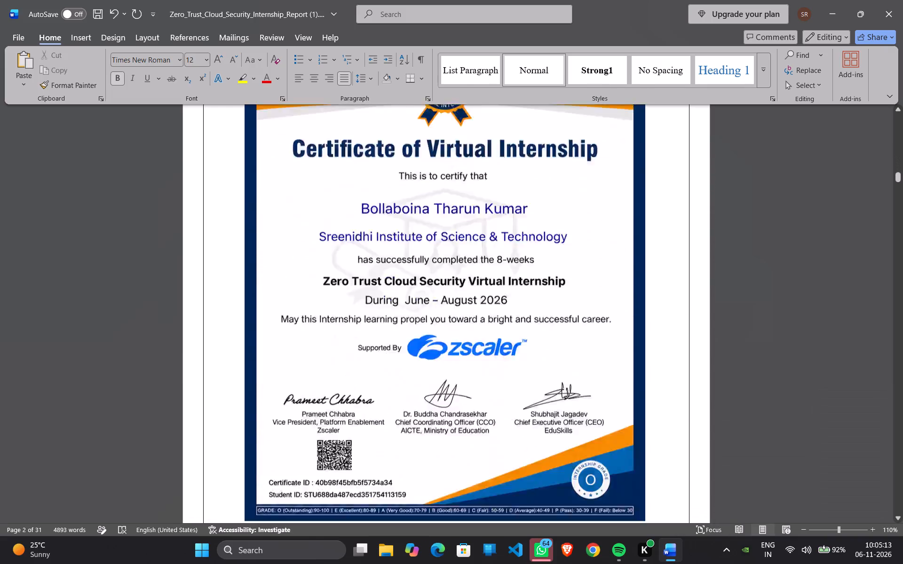
scroll(464, 267, down, 1)
scroll(464, 267, up, 5)
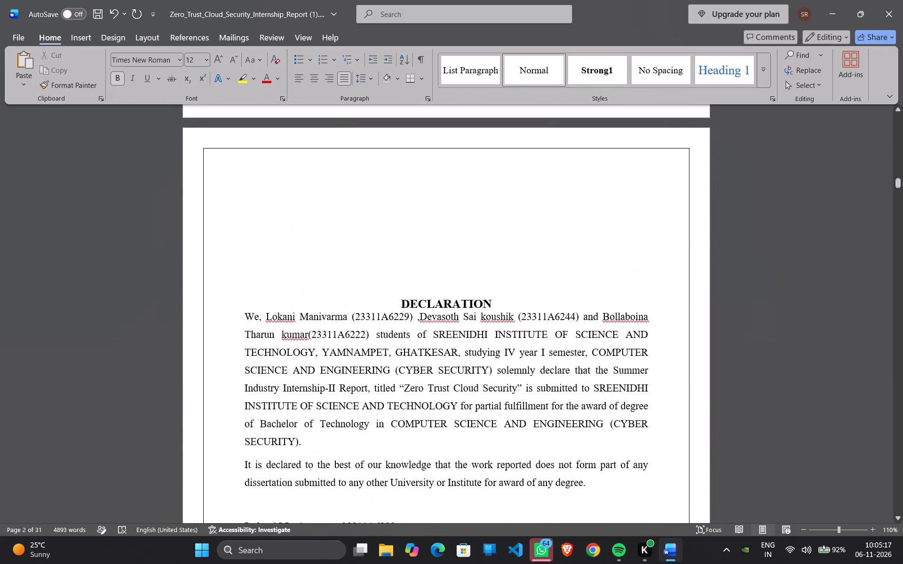
click(466, 245)
key(BackSpace)
key(BackSpace)
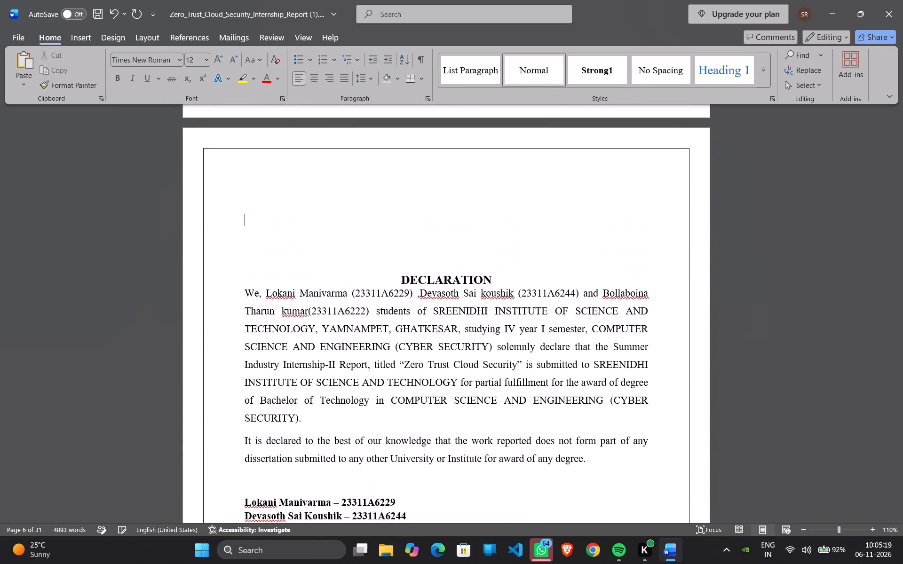
key(BackSpace)
key(BackSpace)
key(BackSpace)
Insert a line break after the "DECLARATION" heading to separate it from the paragraph below.
scroll(473, 351, down, 6)
scroll(473, 351, up, 1)
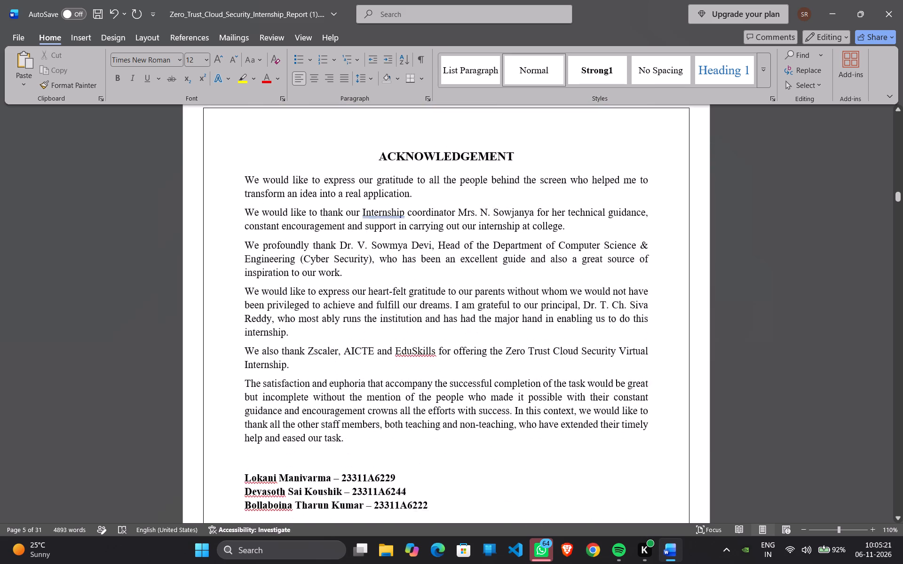
scroll(473, 351, up, 1)
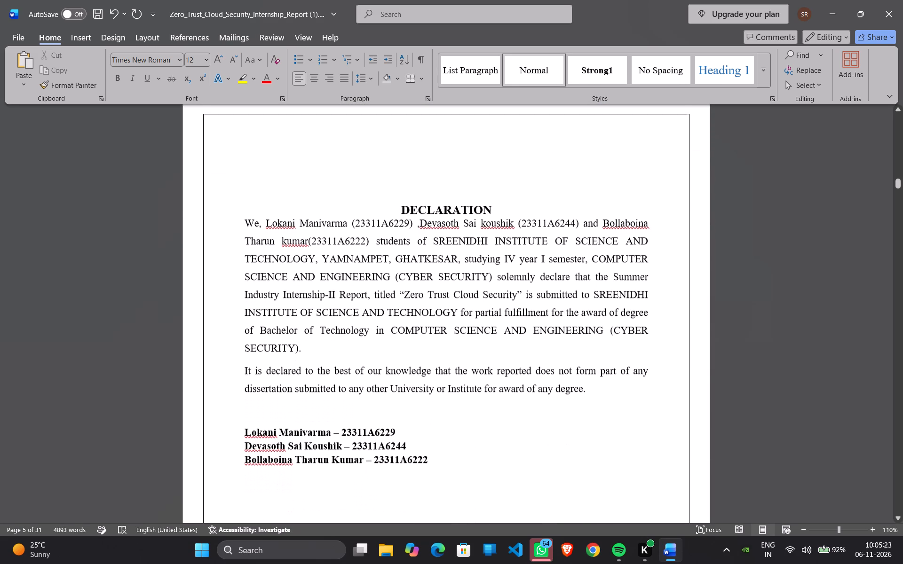
scroll(473, 351, up, 1)
click(508, 211)
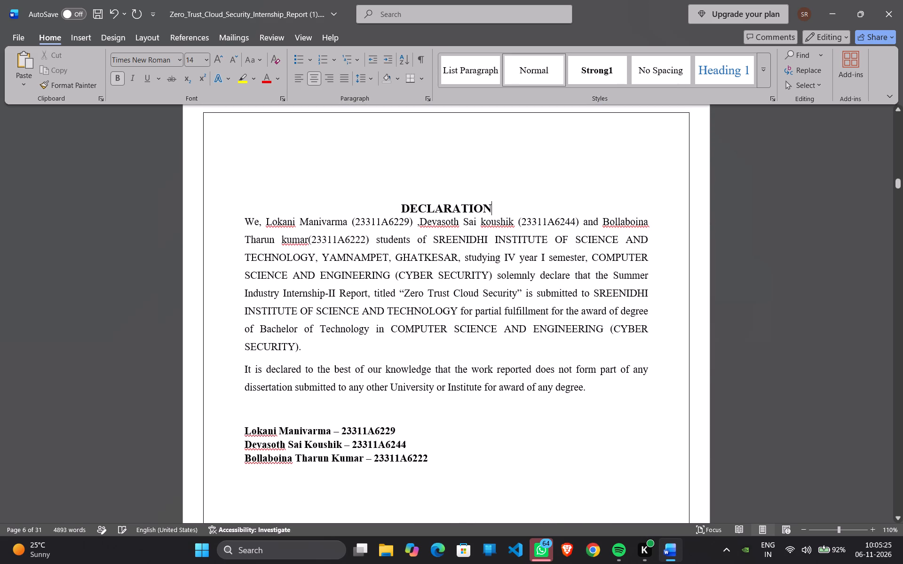
key(shift+Return)
Make the internship coordinator's name, including its title, bold in the acknowledgement's second paragraph.
scroll(429, 321, down, 1)
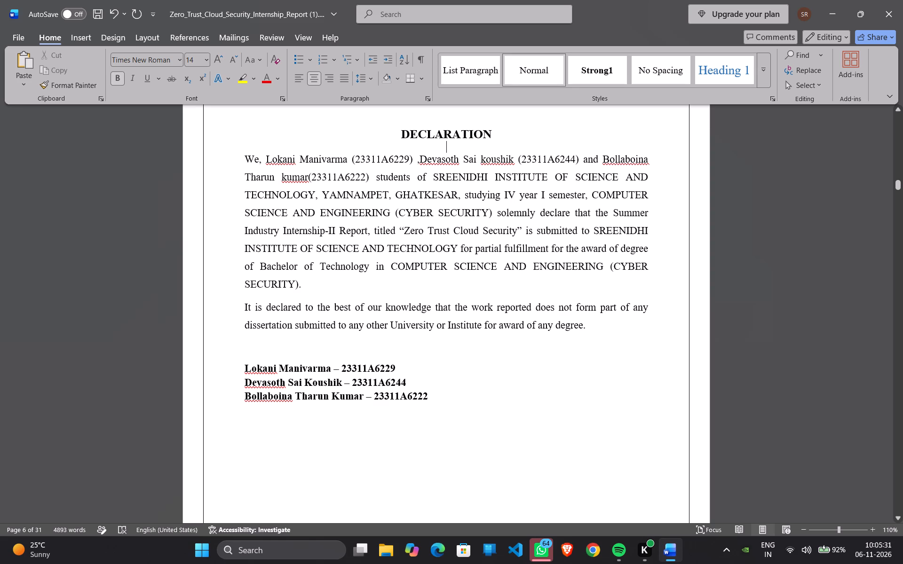
scroll(378, 367, down, 3)
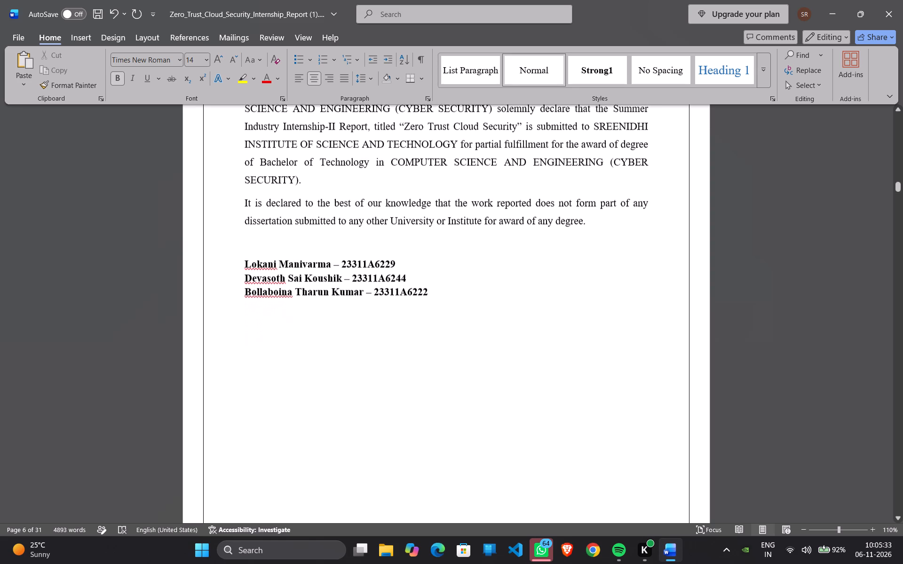
scroll(378, 367, down, 3)
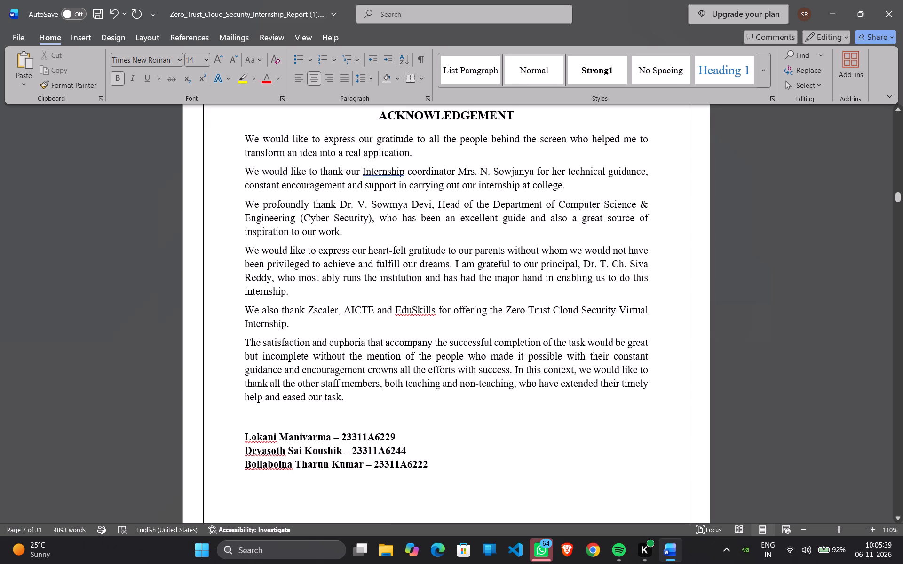
drag(461, 169, 520, 171)
key(shift+Left)
key(ctrl+b)
key(Down)
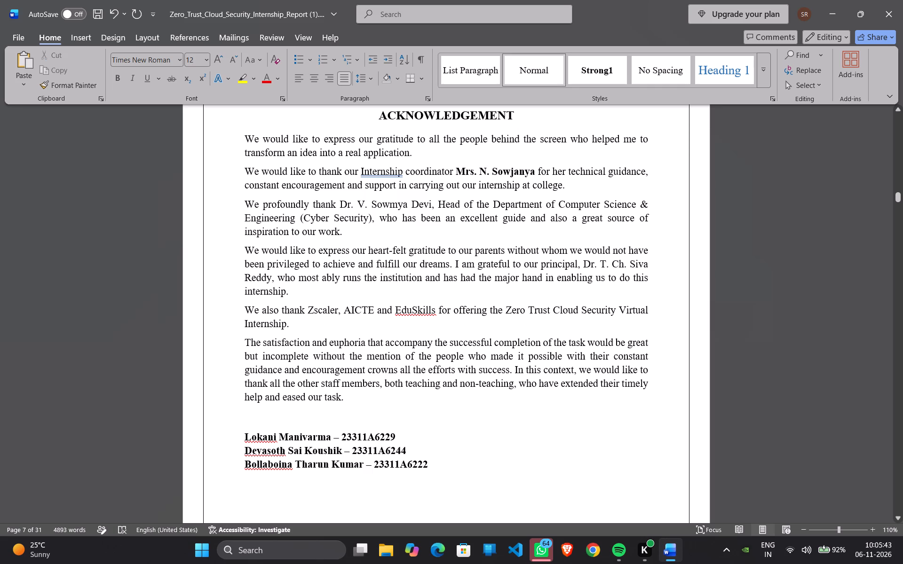
Make the Head of Department's name, including its title, bold in the acknowledgement's third paragraph.
drag(337, 208, 429, 200)
click(429, 200)
drag(429, 200, 340, 201)
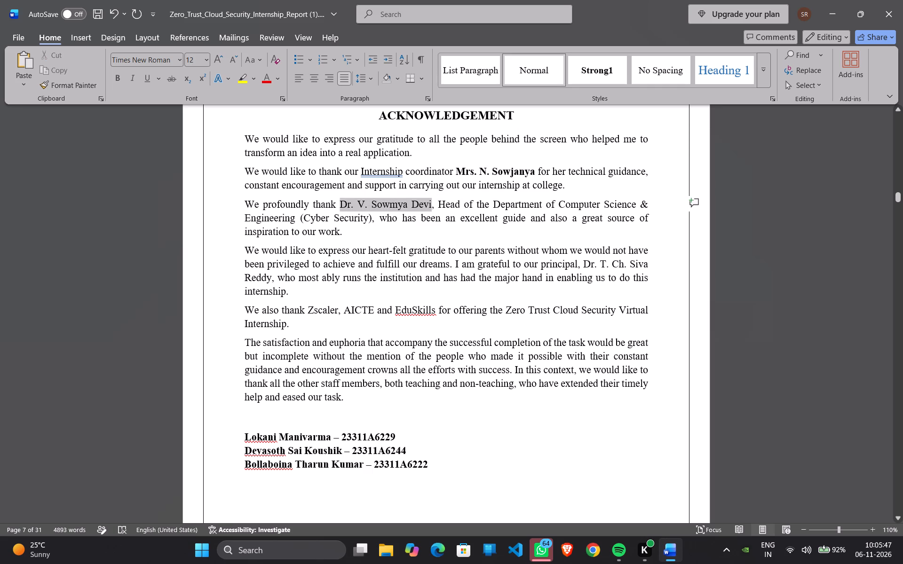
drag(340, 201, 340, 201)
key(ctrl+b)
click(364, 238)
Examine the acknowledgement, abstract and index pages, checking the layout and the index entries.
scroll(364, 238, down, 1)
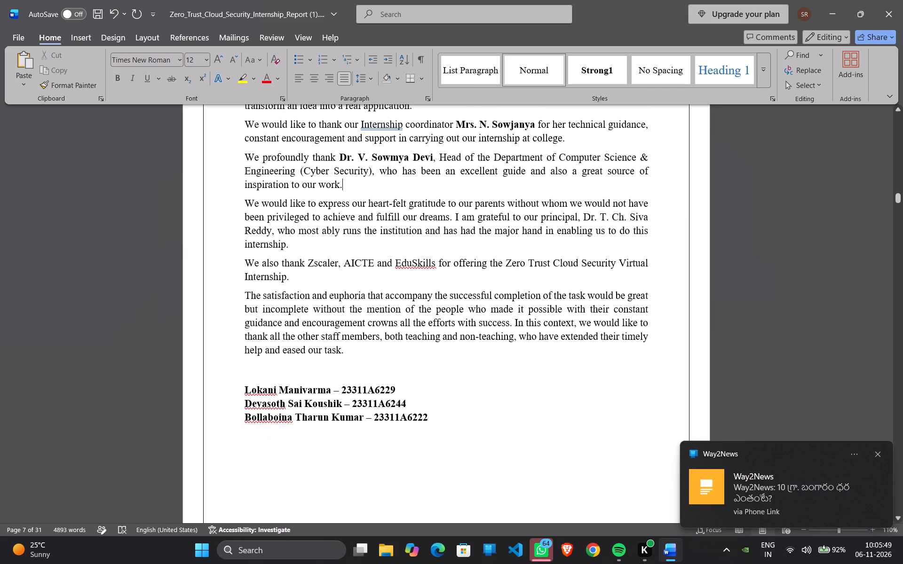
scroll(364, 238, down, 3)
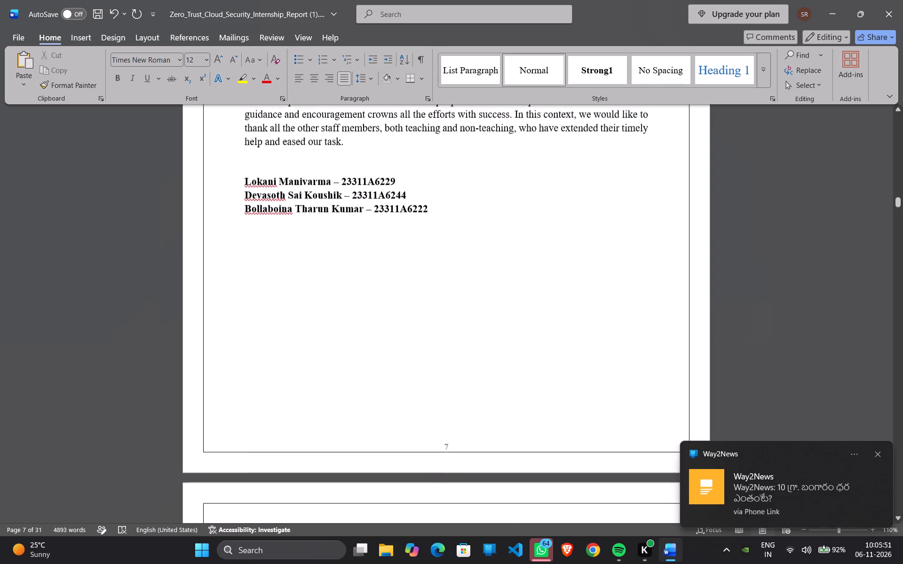
scroll(364, 238, down, 3)
scroll(364, 238, up, 1)
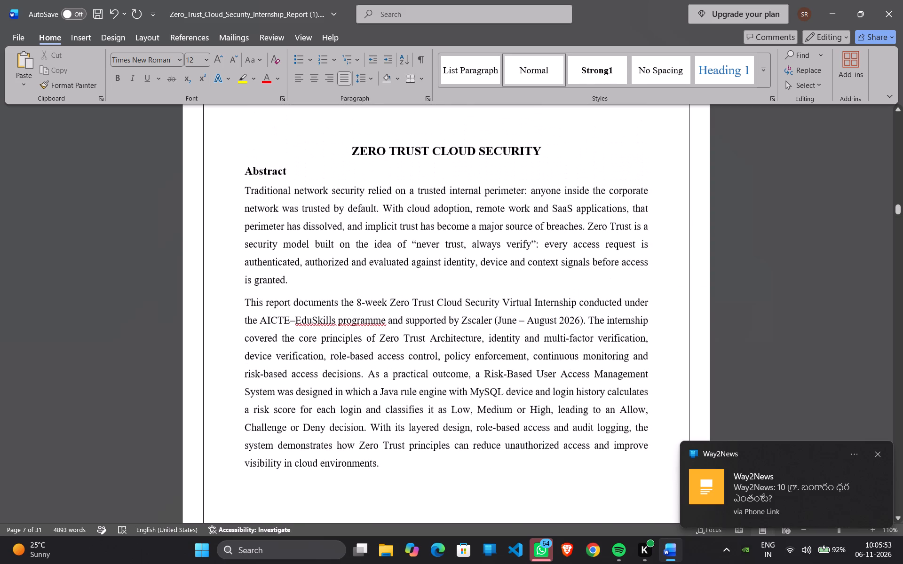
scroll(364, 238, up, 1)
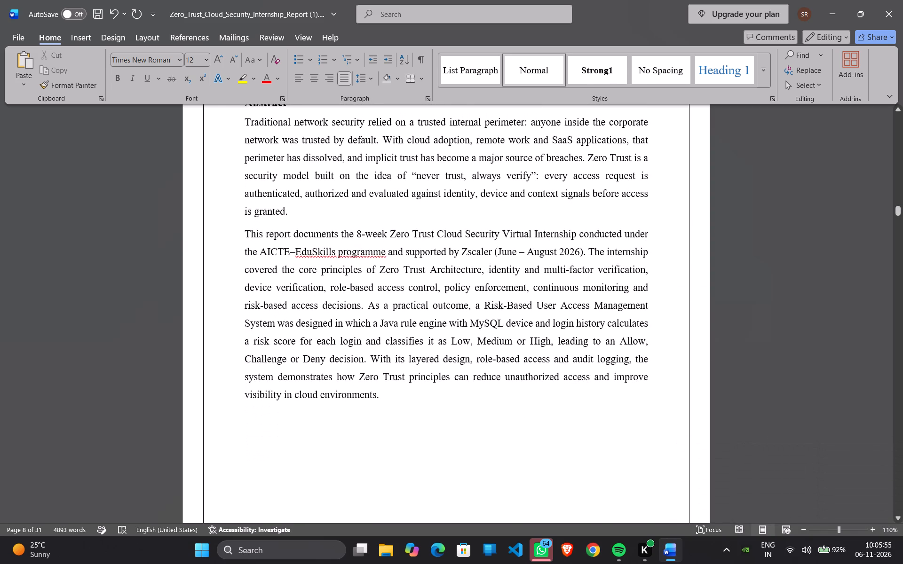
ctrl+scroll(364, 239, down, 2)
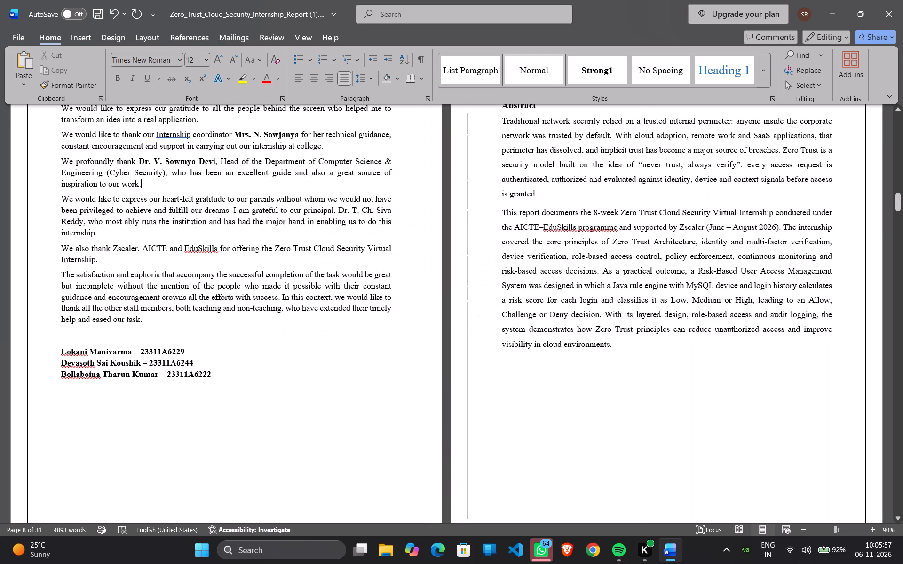
ctrl+scroll(364, 239, up, 1)
ctrl+scroll(364, 239, down, 3)
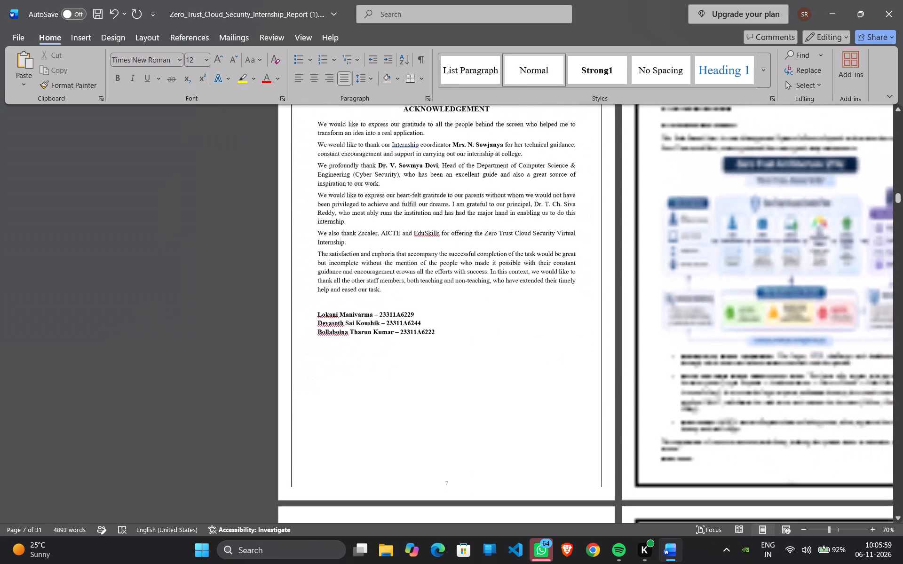
scroll(364, 239, up, 1)
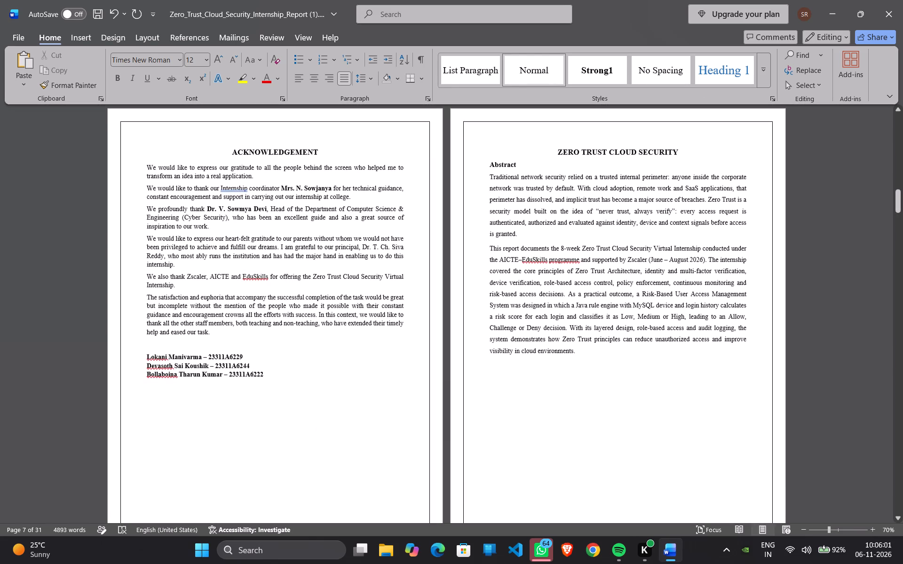
scroll(364, 239, up, 1)
scroll(525, 236, down, 3)
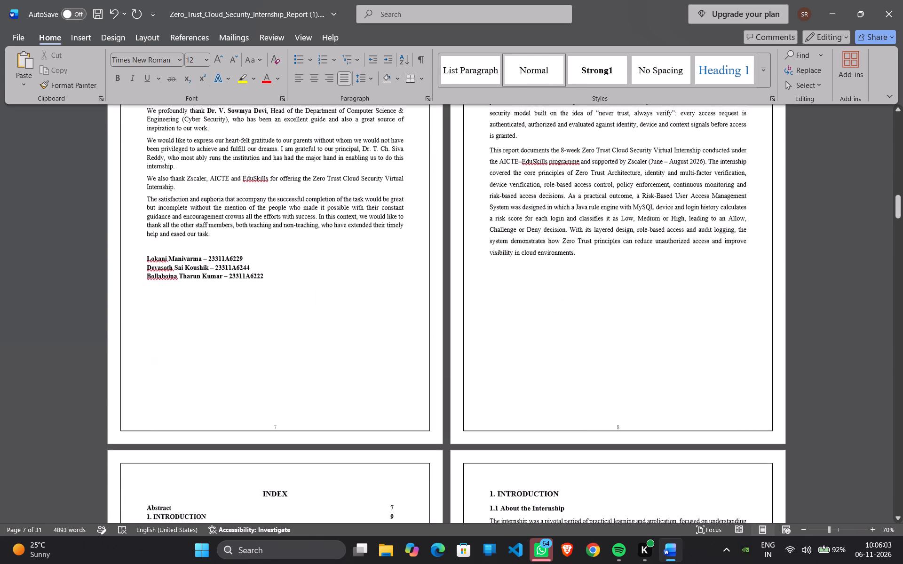
scroll(525, 236, down, 3)
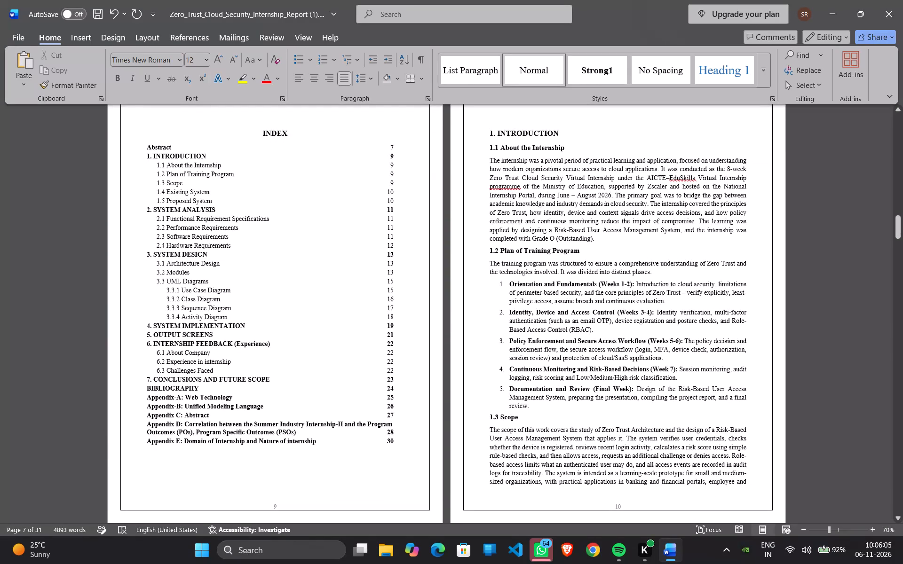
scroll(525, 236, down, 1)
click(193, 253)
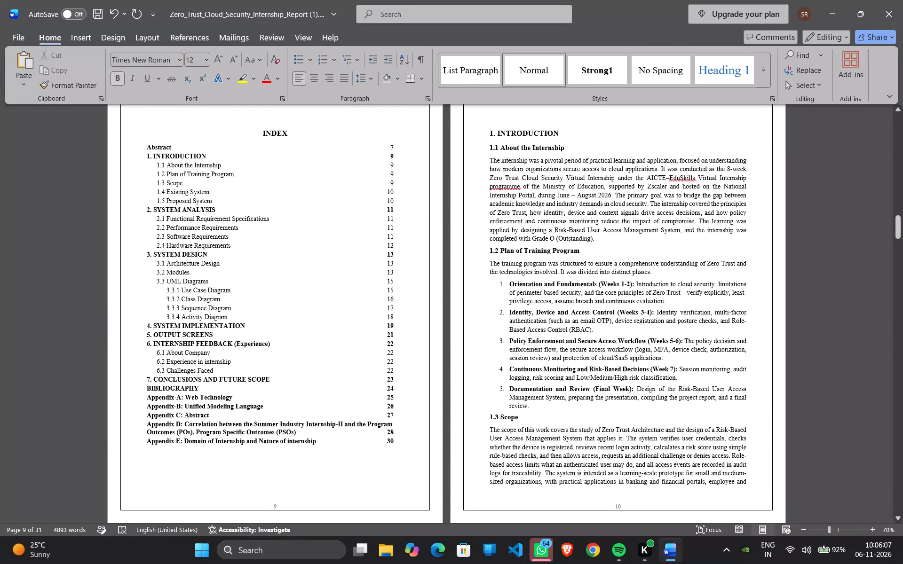
click(211, 243)
click(210, 270)
Examine the pages from the introduction through system analysis, system design and the UML diagrams.
scroll(540, 406, down, 1)
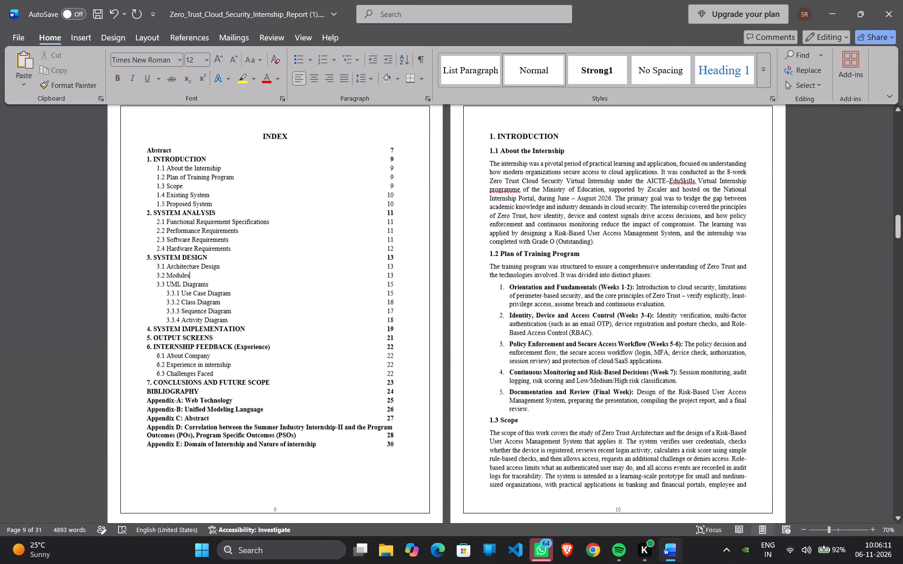
scroll(540, 406, down, 1)
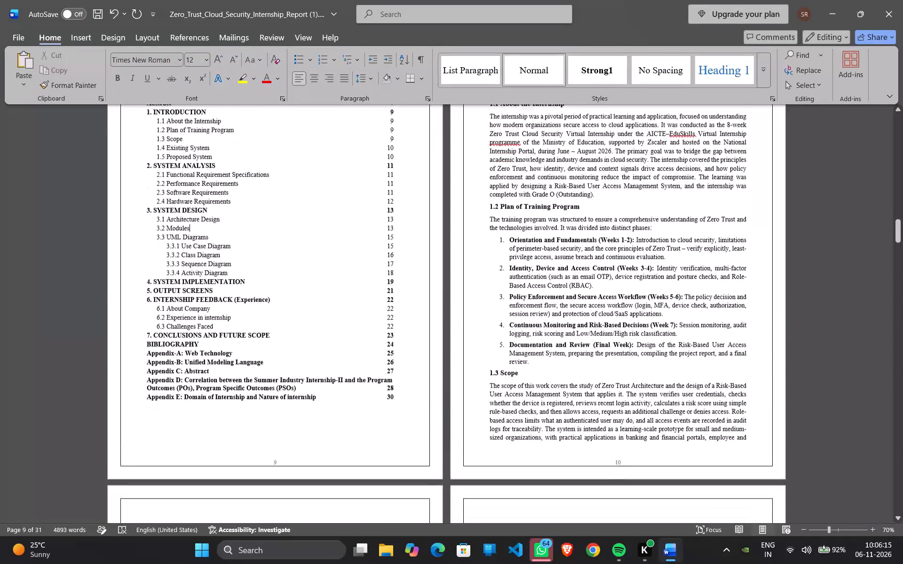
scroll(540, 406, down, 4)
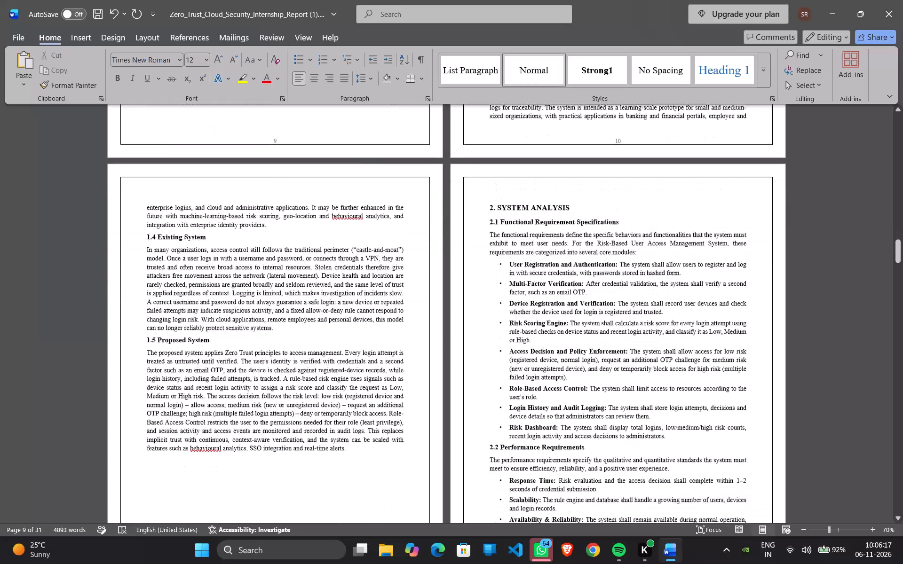
scroll(540, 406, down, 5)
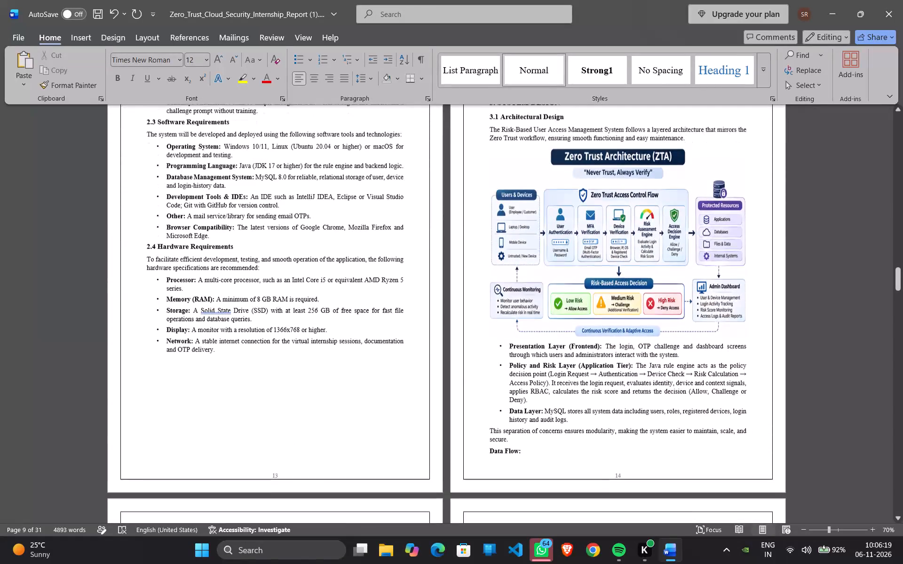
scroll(540, 406, down, 5)
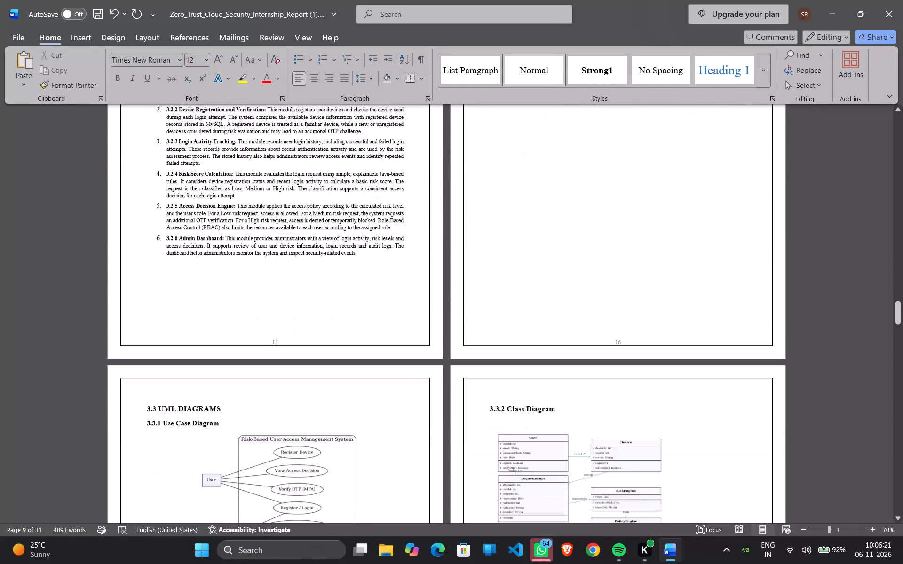
scroll(540, 406, down, 1)
scroll(540, 406, left, 1)
scroll(540, 406, down, 1)
scroll(540, 406, left, 1)
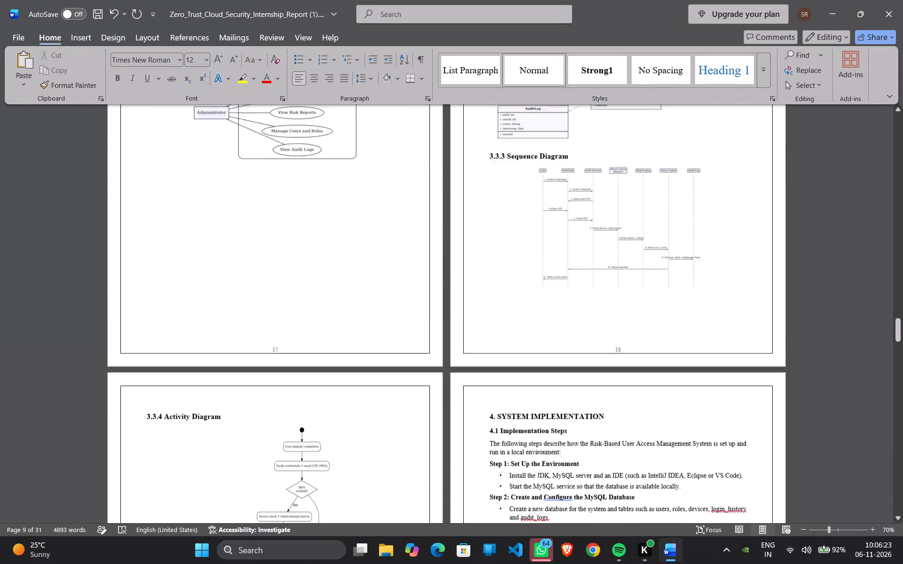
scroll(540, 406, left, 1)
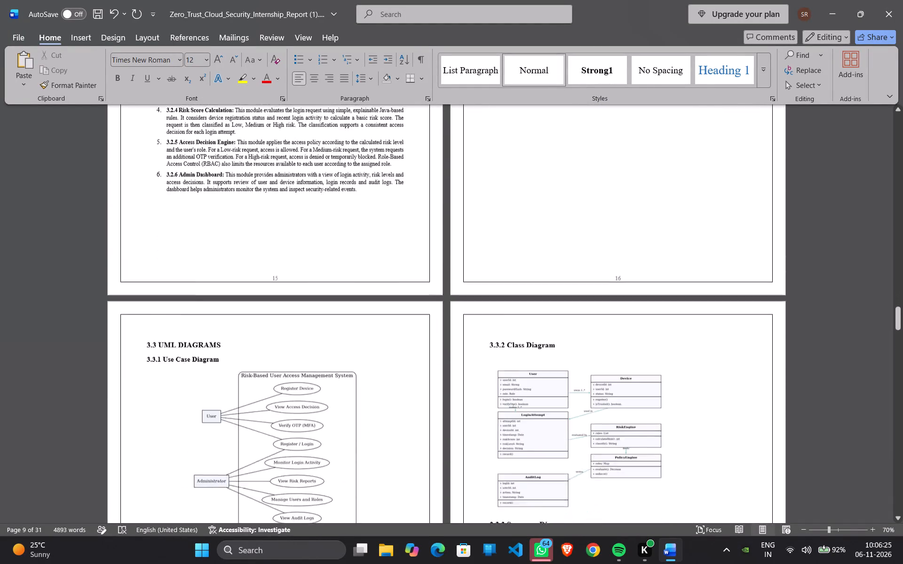
scroll(540, 406, left, 1)
Set the text wrapping of the use case diagram image under 3.3.1 to Square.
click(278, 315)
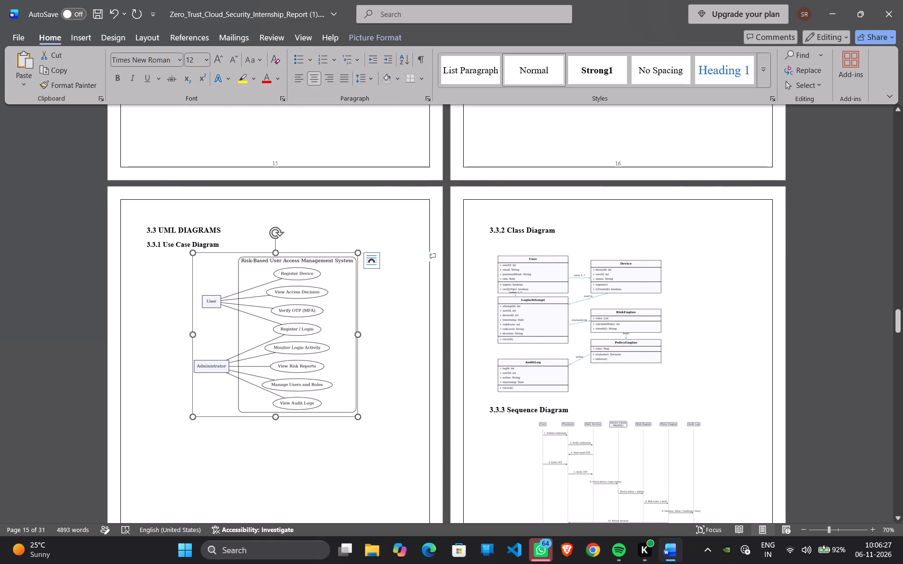
drag(278, 315, 342, 288)
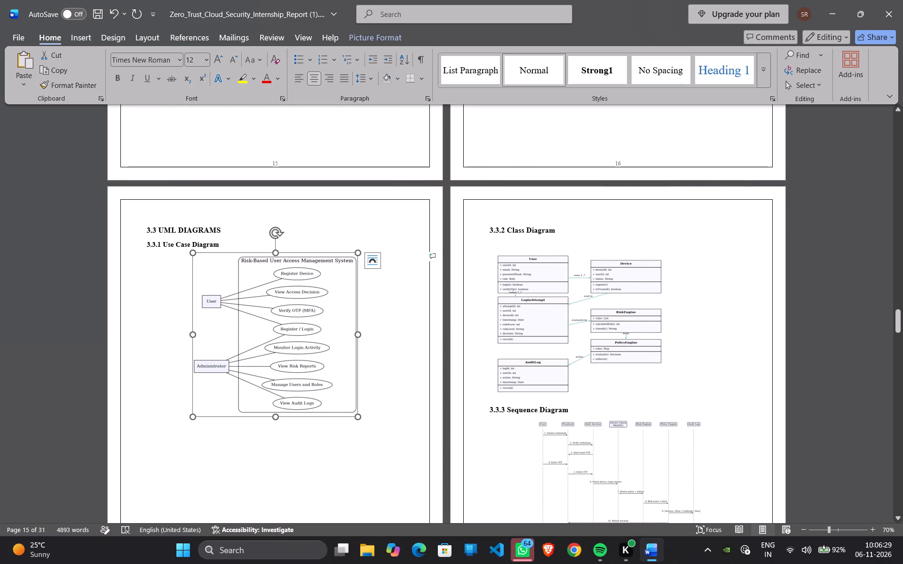
click(380, 262)
click(408, 341)
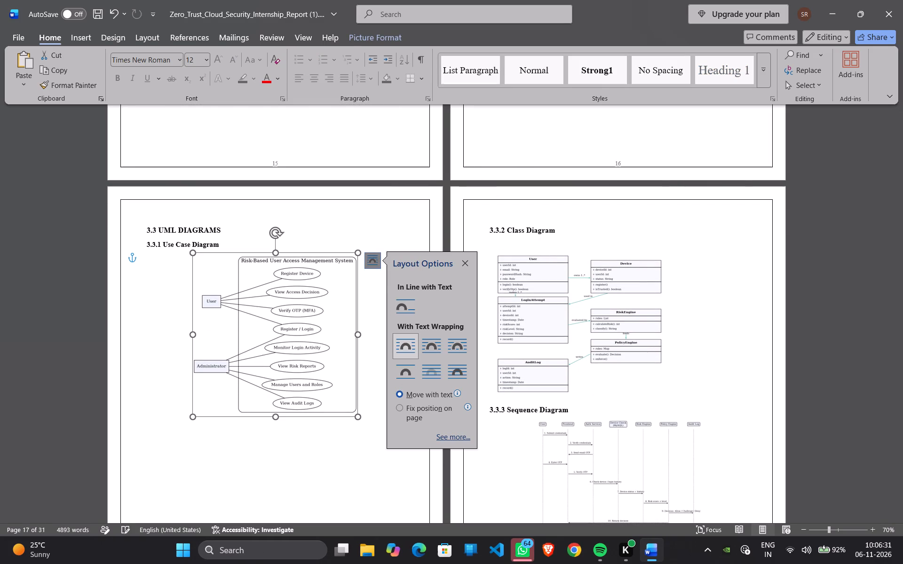
Move the use case diagram image to page 16, below the technology stack line.
drag(273, 314, 562, 141)
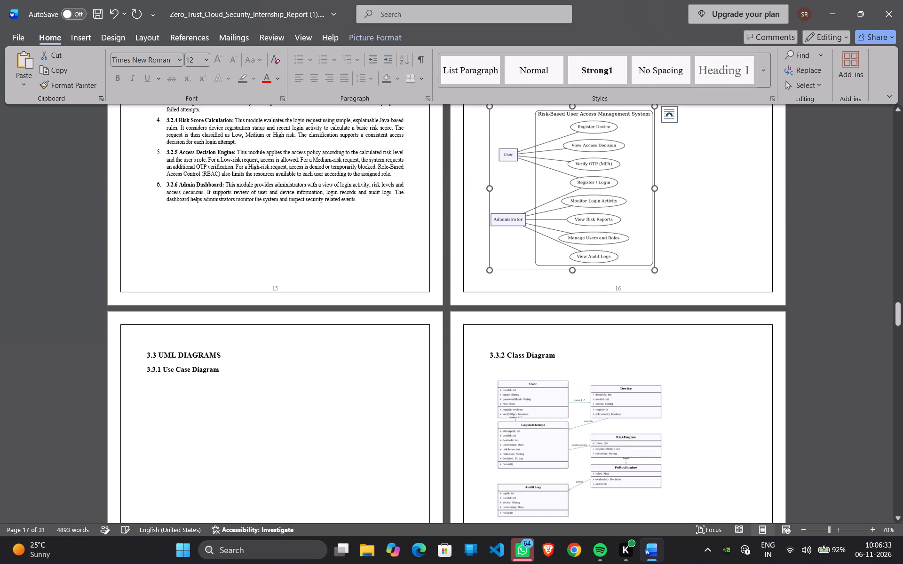
scroll(492, 298, up, 1)
drag(559, 308, 597, 290)
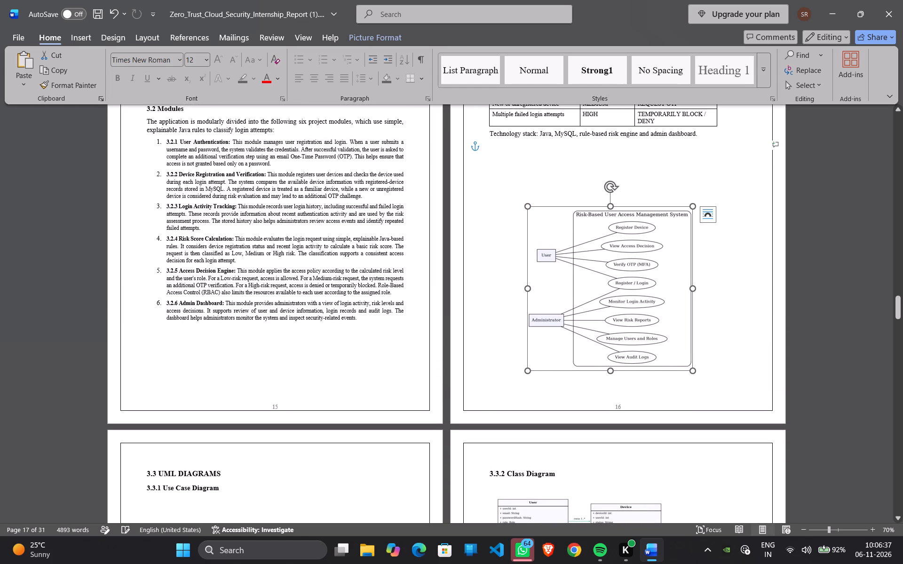
Move the headings "3.3 UML DIAGRAMS" and "3.3.1 Use Case Diagram" to page 16, directly under the technology stack line.
drag(247, 495, 146, 478)
key(ctrl+x)
click(509, 167)
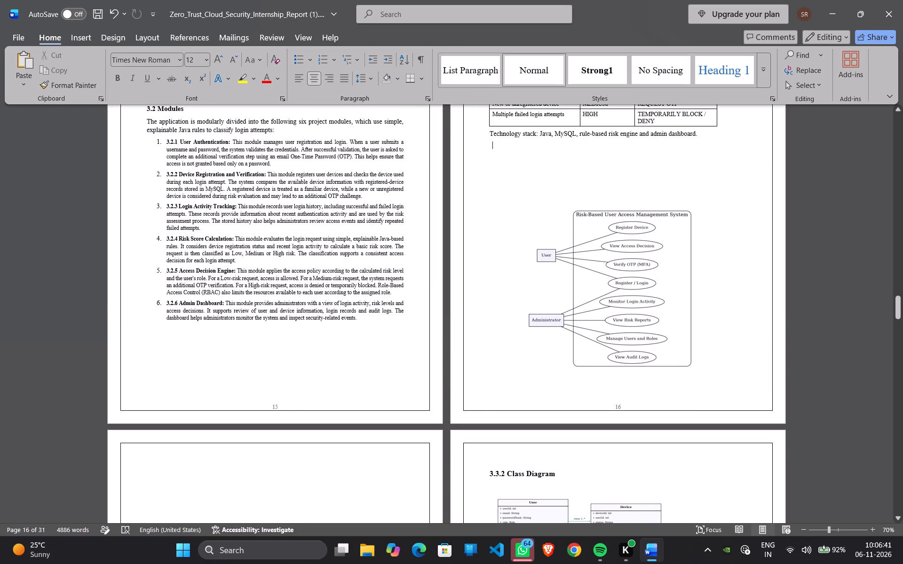
key(Return)
key(ctrl+v)
key(ctrl+z)
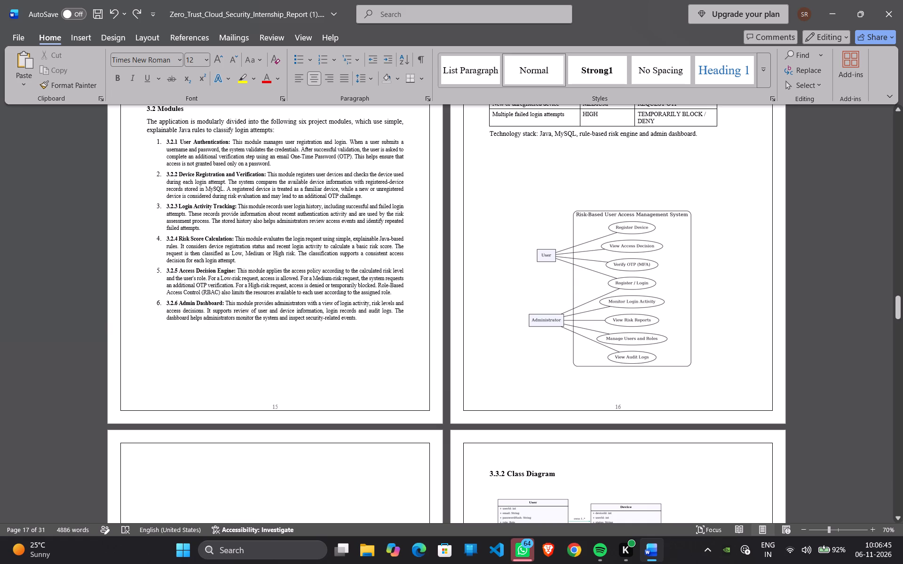
click(530, 174)
key(shift+Return)
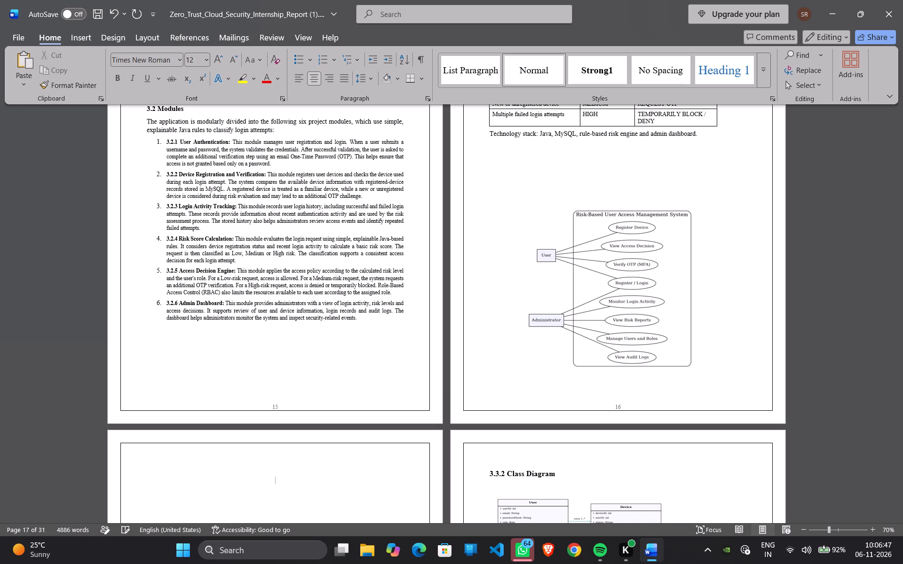
key(ctrl+z)
click(532, 161)
key(ctrl+v)
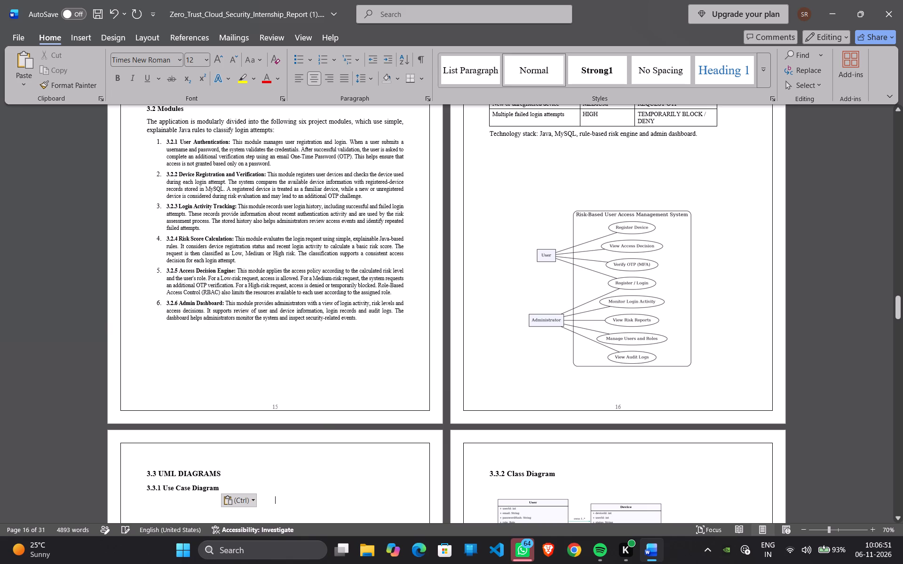
key(ctrl+z)
scroll(444, 298, right, 1)
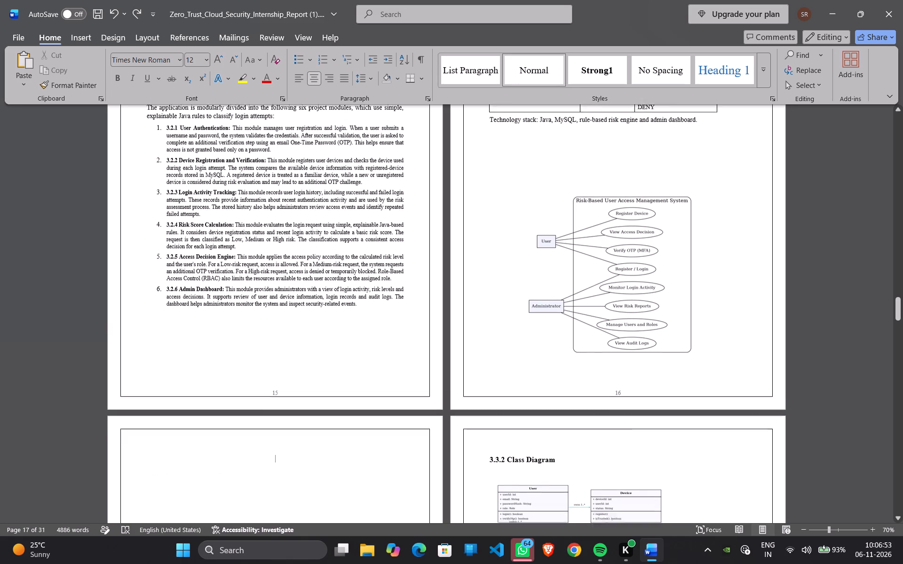
scroll(444, 298, right, 1)
click(710, 164)
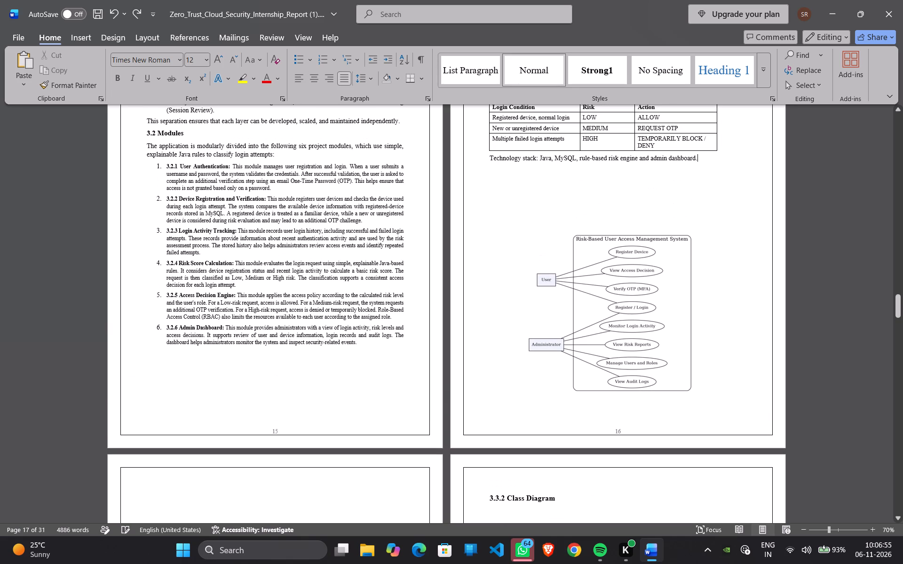
key(Return)
key(ctrl+v)
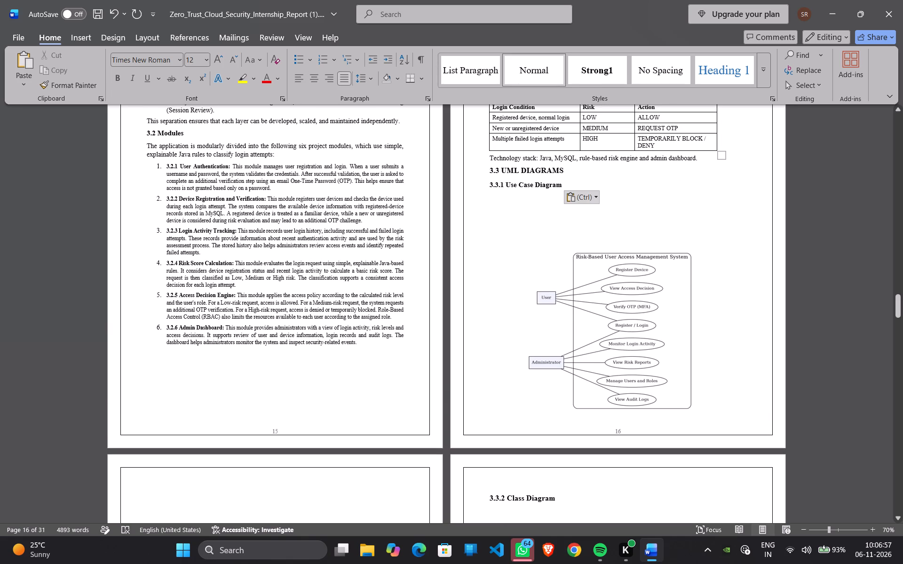
Delete the empty lines and blank page between the 3.3.1 Use Case Diagram section and the 3.3.2 Class Diagram heading.
click(485, 171)
key(Down)
key(Down)
key(Down)
key(Down)
key(Up)
key(BackSpace)
key(BackSpace)
key(BackSpace)
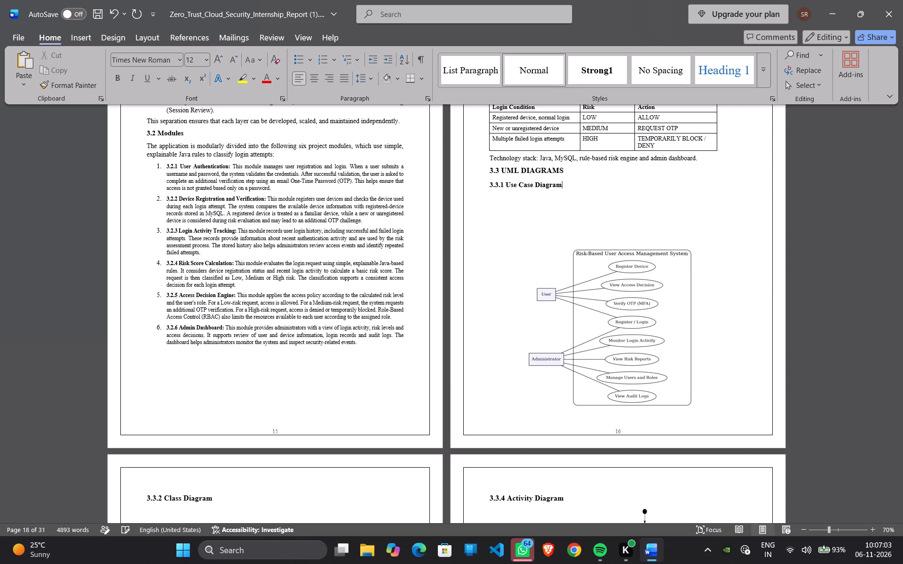
key(Down)
key(BackSpace)
key(BackSpace)
key(BackSpace)
key(ctrl+z)
Insert a blank line above the "3.3 UML DIAGRAMS" heading on page 16.
key(Up)
key(Left)
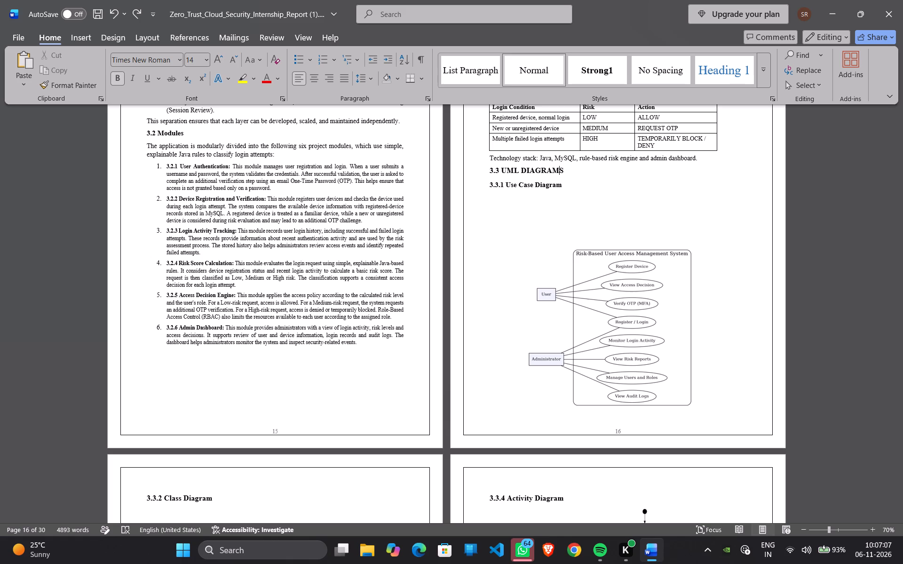
key(Home)
key(Return)
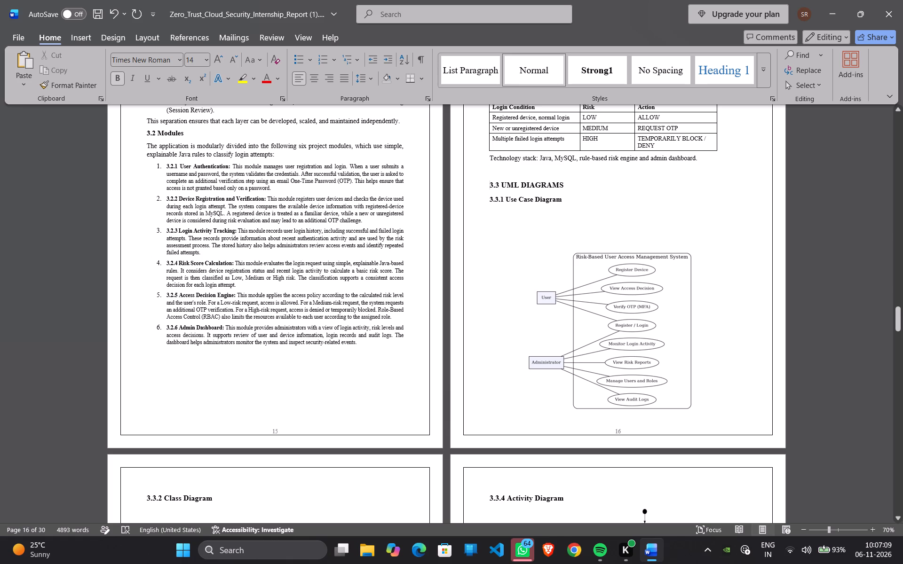
Move the use case diagram up so it sits just beneath the "3.3.1 Use Case Diagram" heading.
click(628, 302)
drag(628, 302, 621, 277)
drag(621, 277, 620, 250)
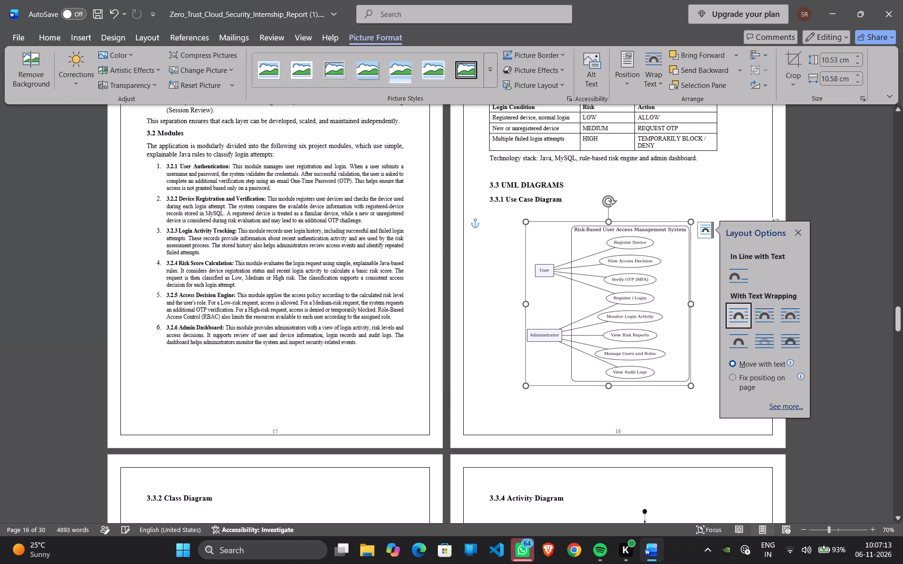
click(818, 196)
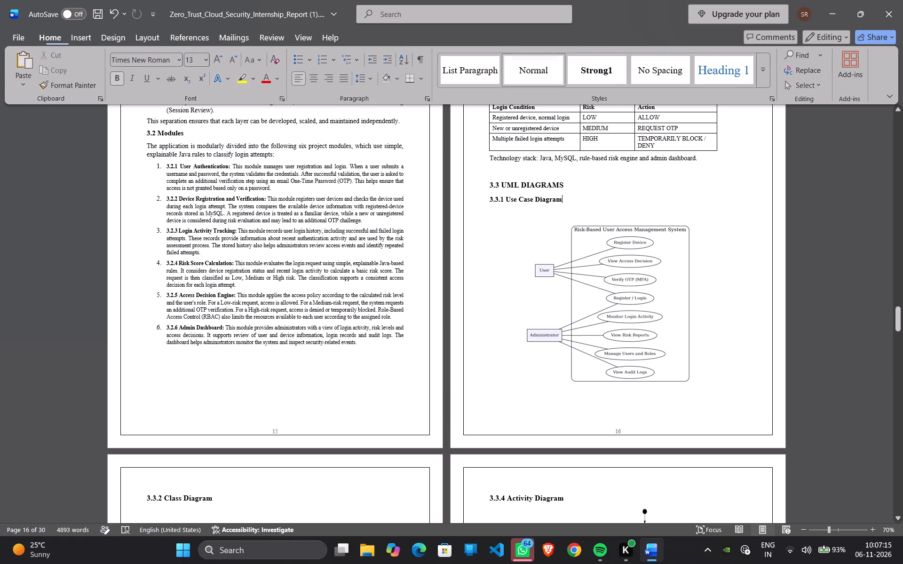
Examine the layout of the class, sequence and activity diagram pages and the system implementation pages through to OUTPUT SCREENS.
scroll(541, 297, down, 3)
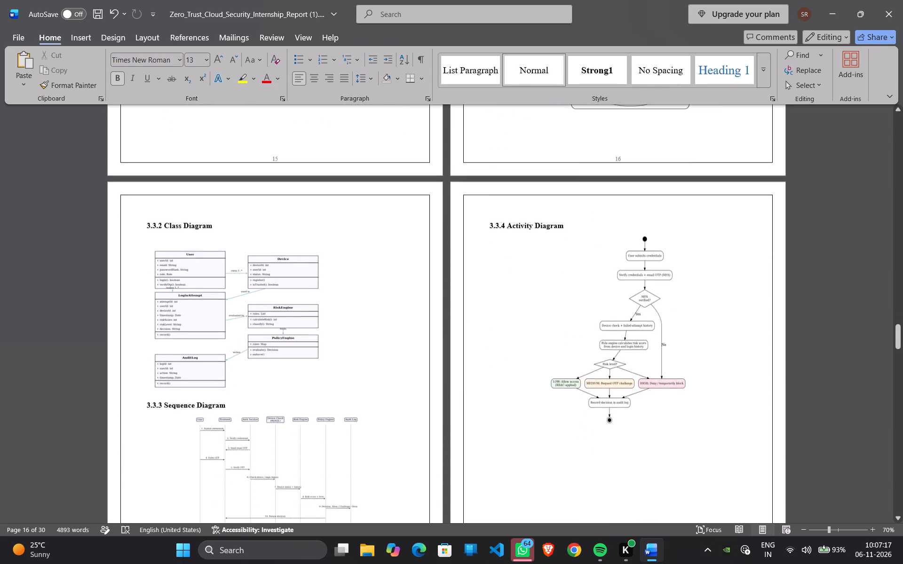
scroll(541, 297, down, 3)
scroll(541, 297, up, 1)
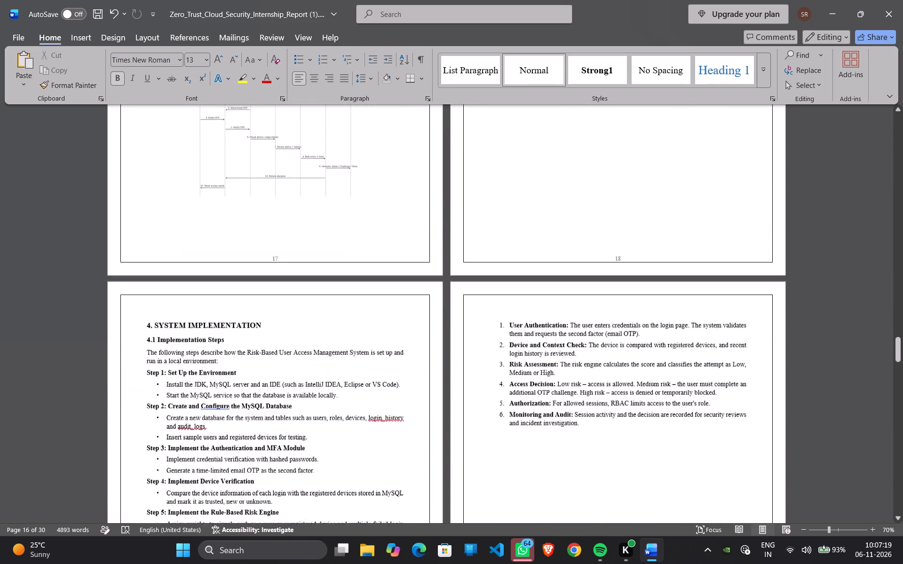
scroll(541, 297, up, 2)
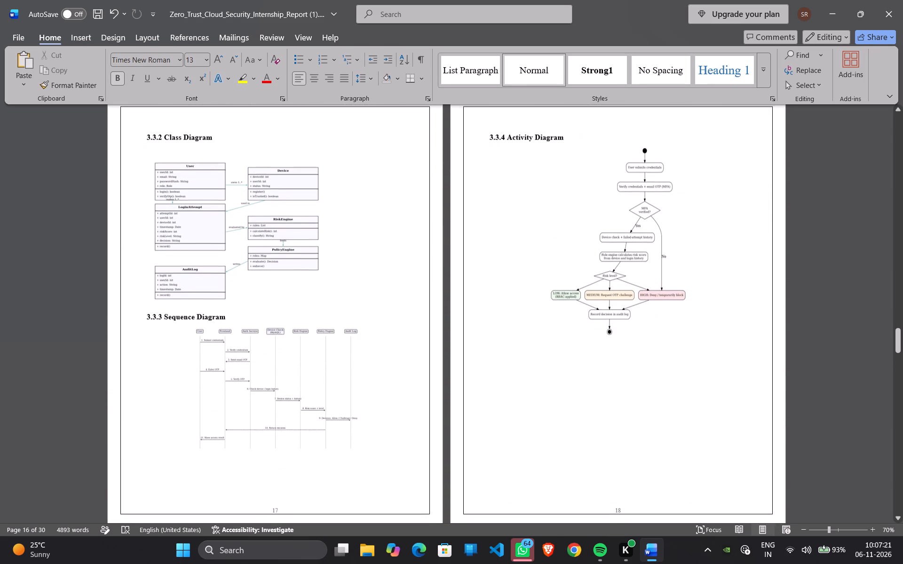
drag(302, 391, 296, 412)
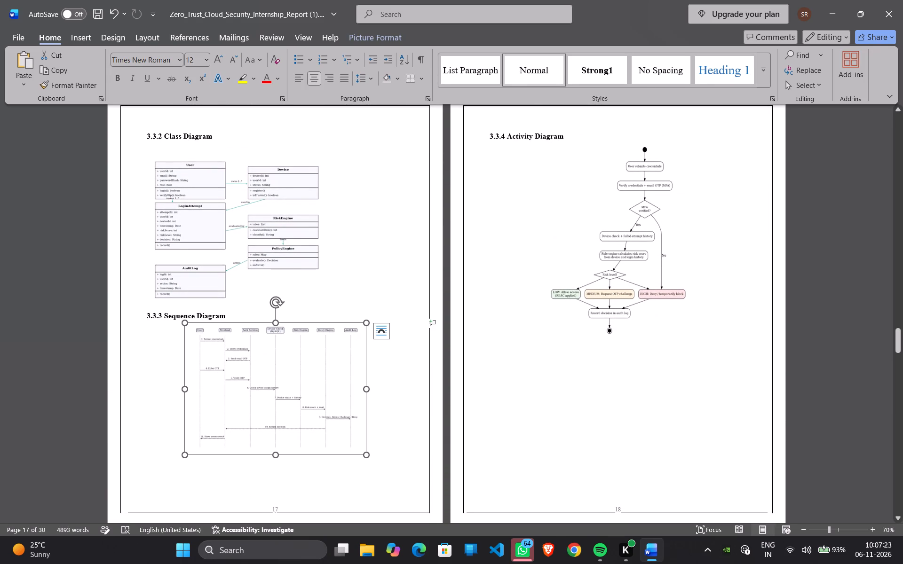
scroll(490, 424, down, 4)
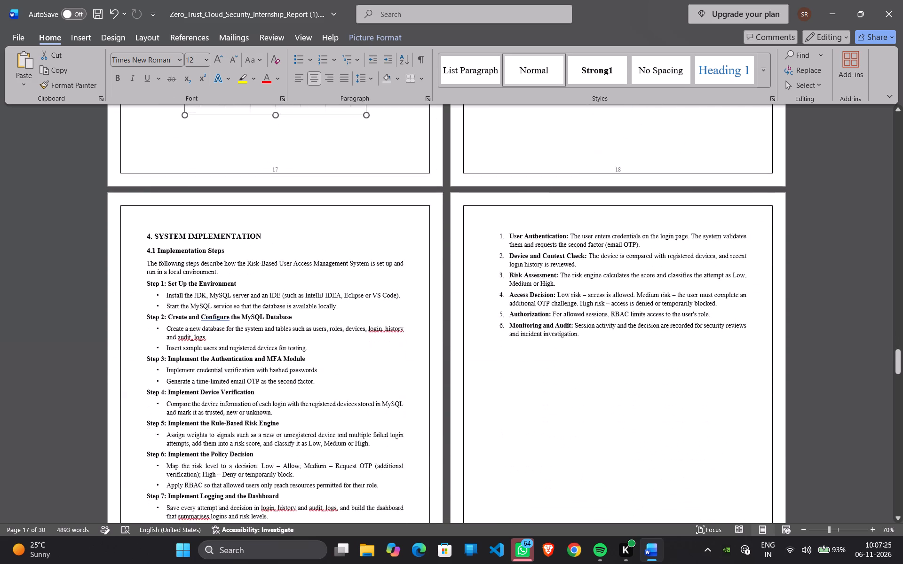
scroll(490, 424, down, 3)
scroll(490, 424, right, 1)
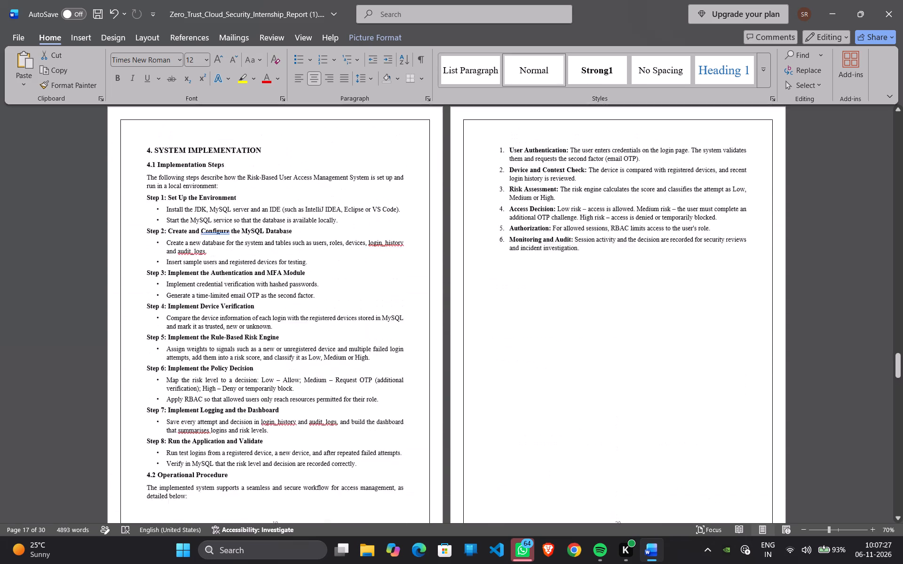
scroll(490, 424, right, 2)
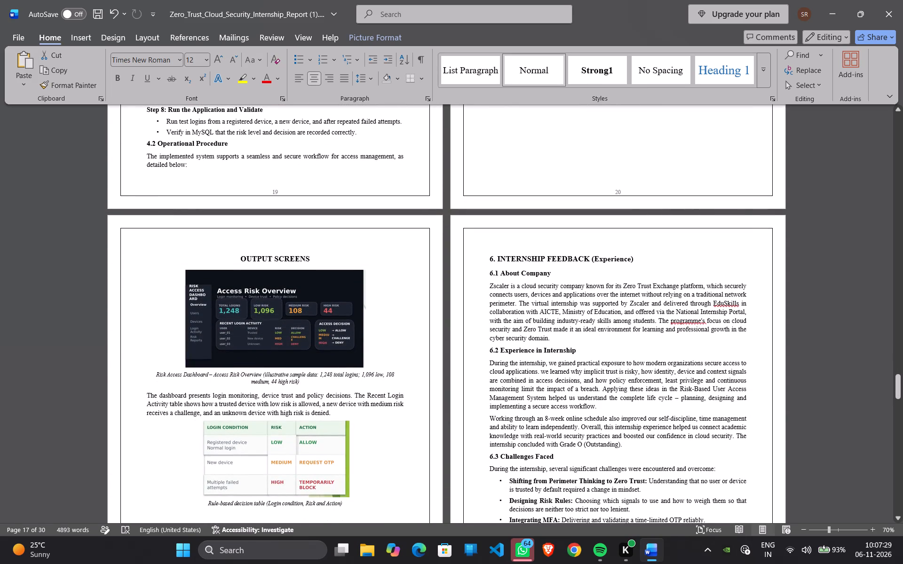
Set the text wrapping of the Access Risk Overview dashboard image under OUTPUT SCREENS to Square.
click(293, 350)
click(388, 274)
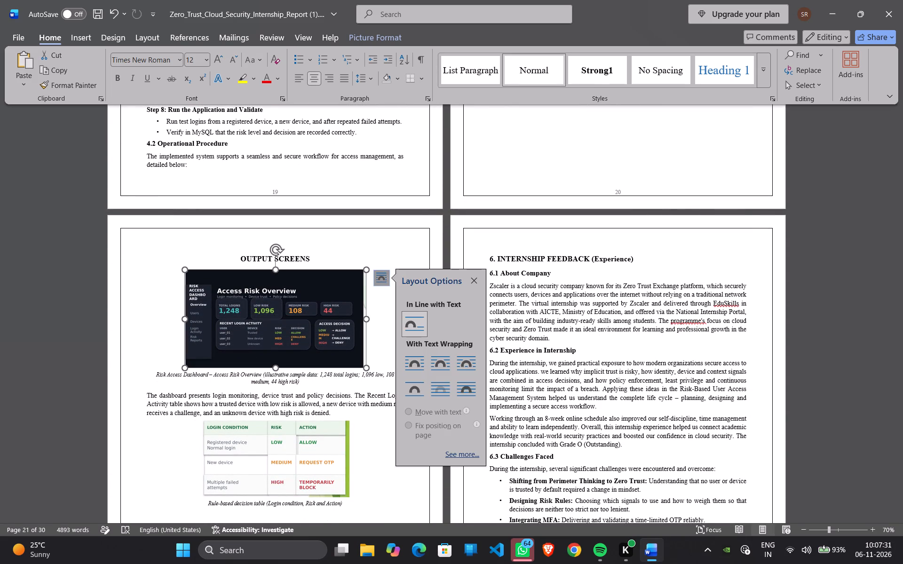
click(420, 353)
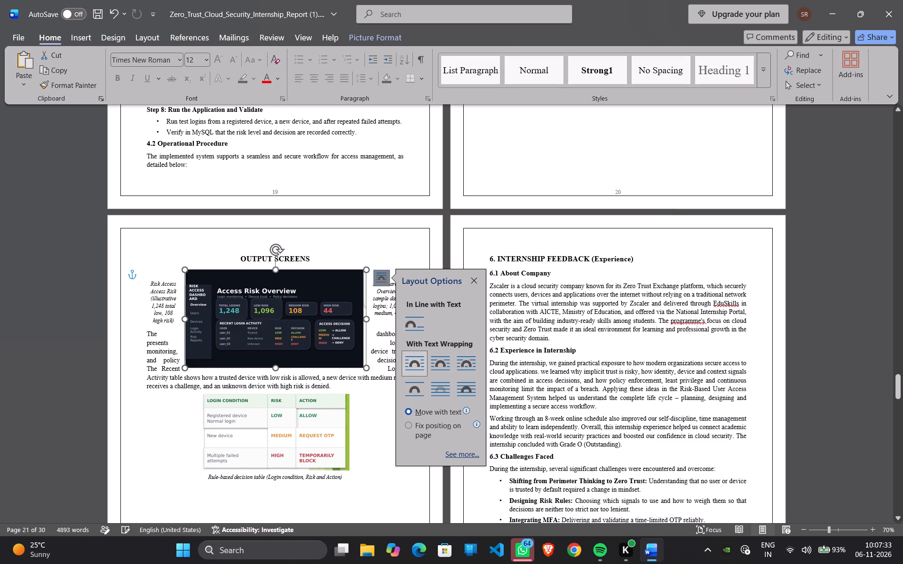
Move the Access Risk Overview image to page 20, just below the numbered list ending with Monitoring and Audit.
scroll(542, 290, up, 1)
drag(303, 385, 602, 121)
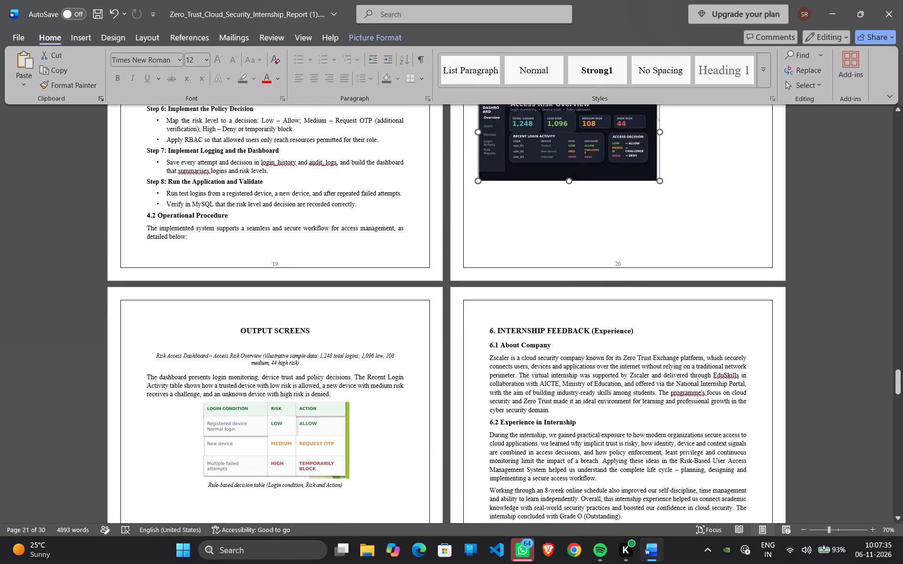
drag(602, 121, 604, 122)
scroll(604, 122, up, 1)
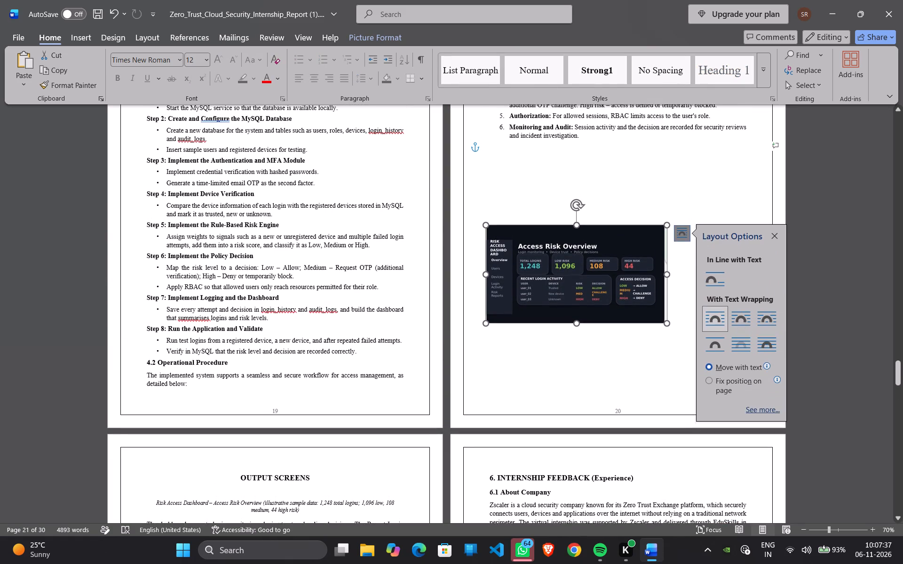
drag(571, 256, 593, 207)
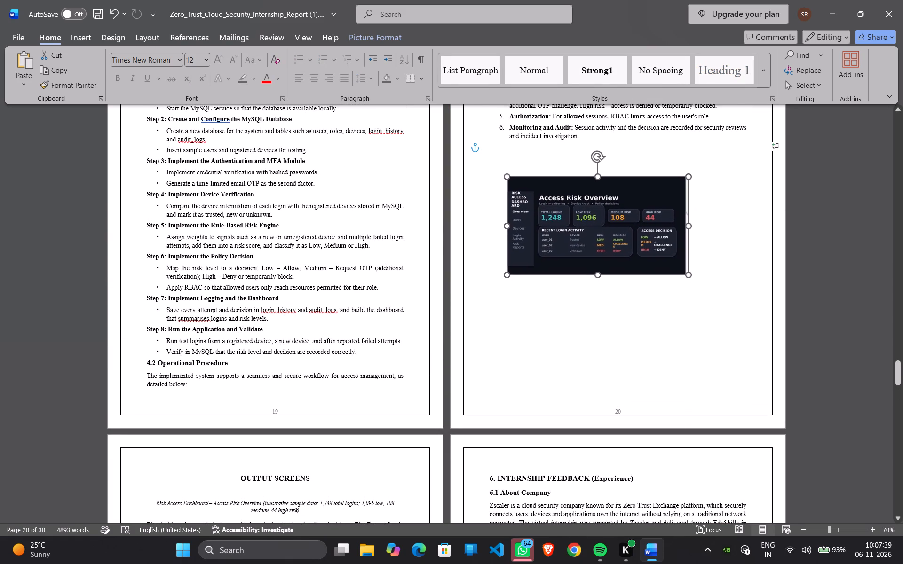
drag(593, 207, 595, 207)
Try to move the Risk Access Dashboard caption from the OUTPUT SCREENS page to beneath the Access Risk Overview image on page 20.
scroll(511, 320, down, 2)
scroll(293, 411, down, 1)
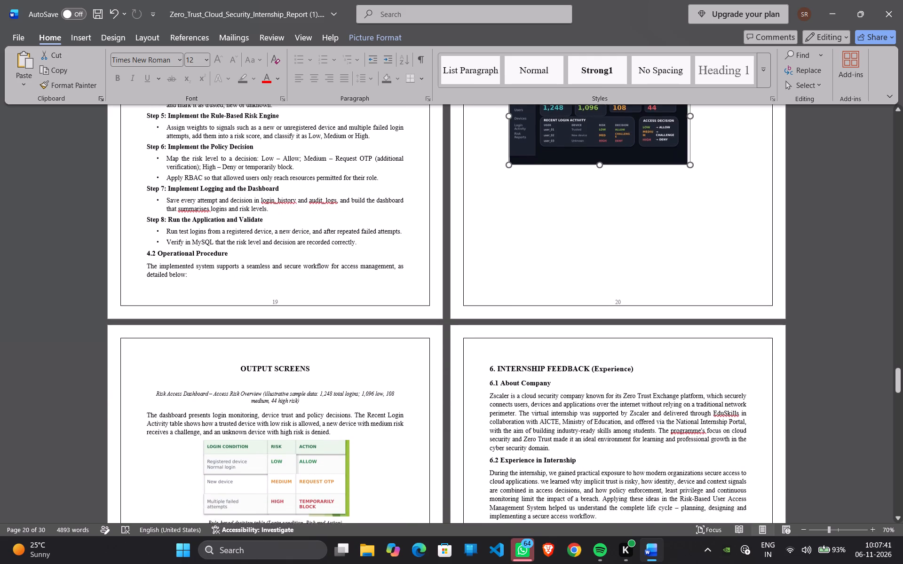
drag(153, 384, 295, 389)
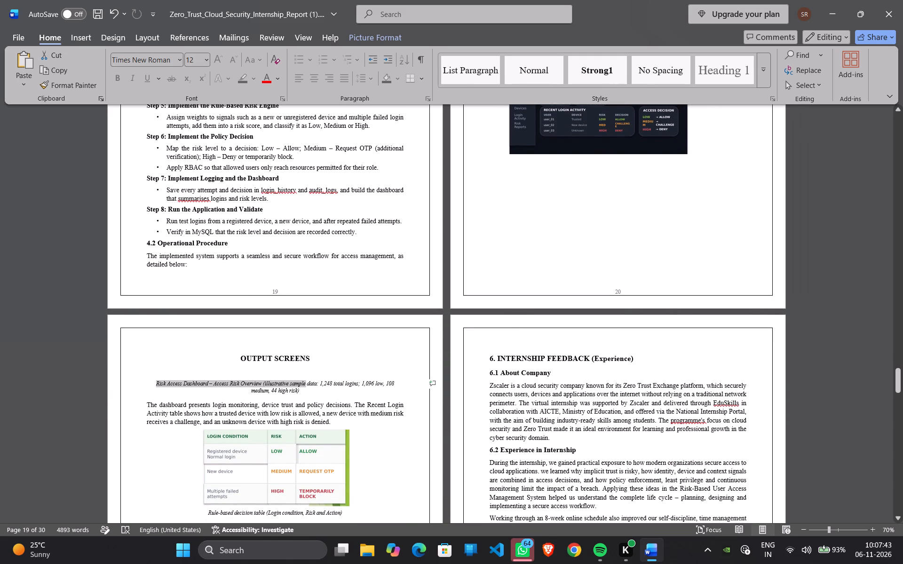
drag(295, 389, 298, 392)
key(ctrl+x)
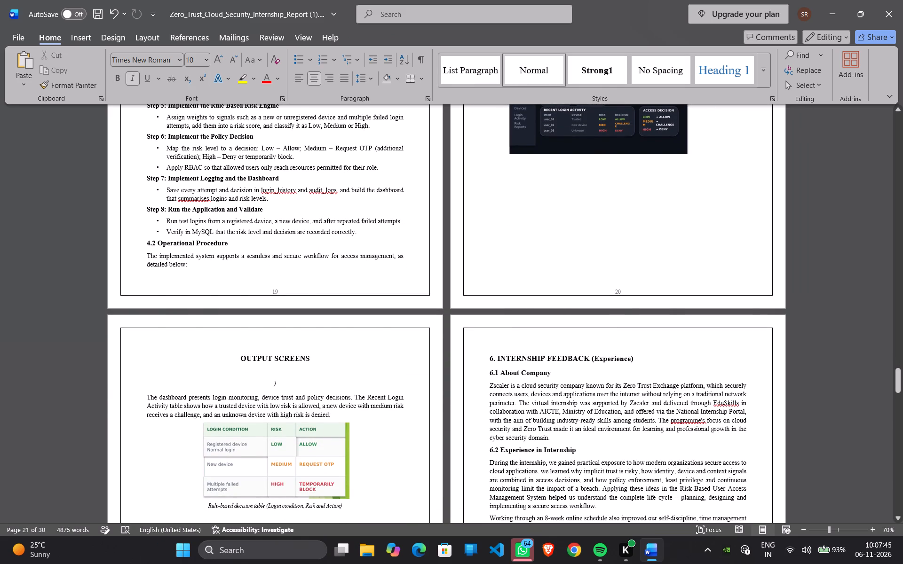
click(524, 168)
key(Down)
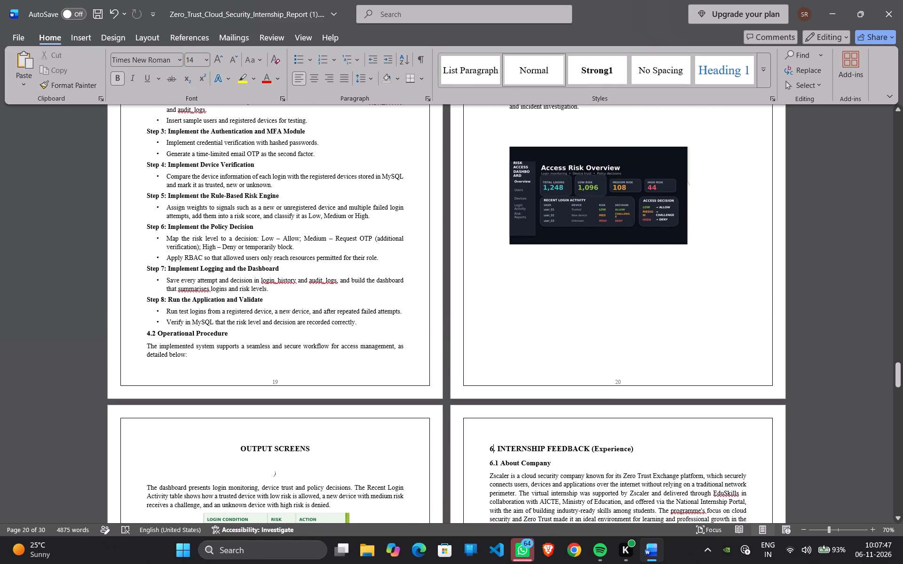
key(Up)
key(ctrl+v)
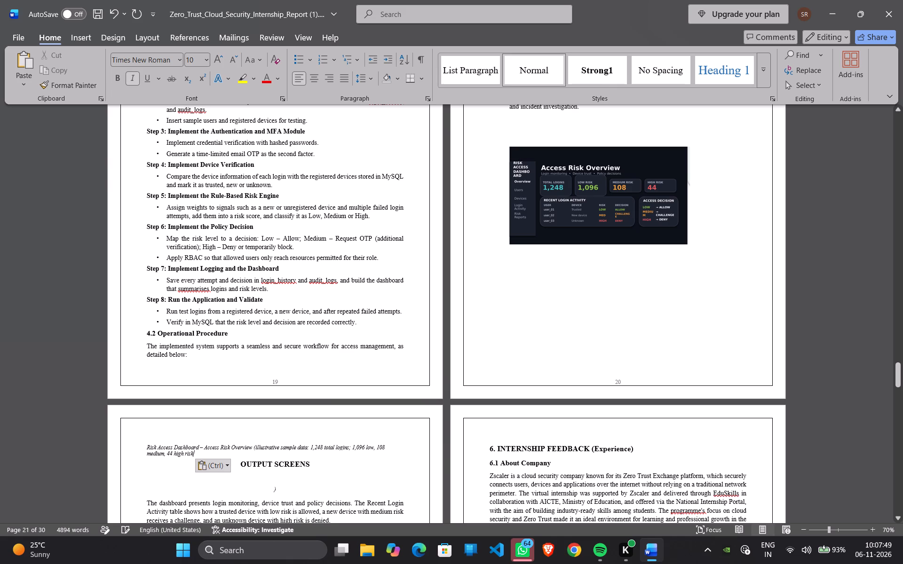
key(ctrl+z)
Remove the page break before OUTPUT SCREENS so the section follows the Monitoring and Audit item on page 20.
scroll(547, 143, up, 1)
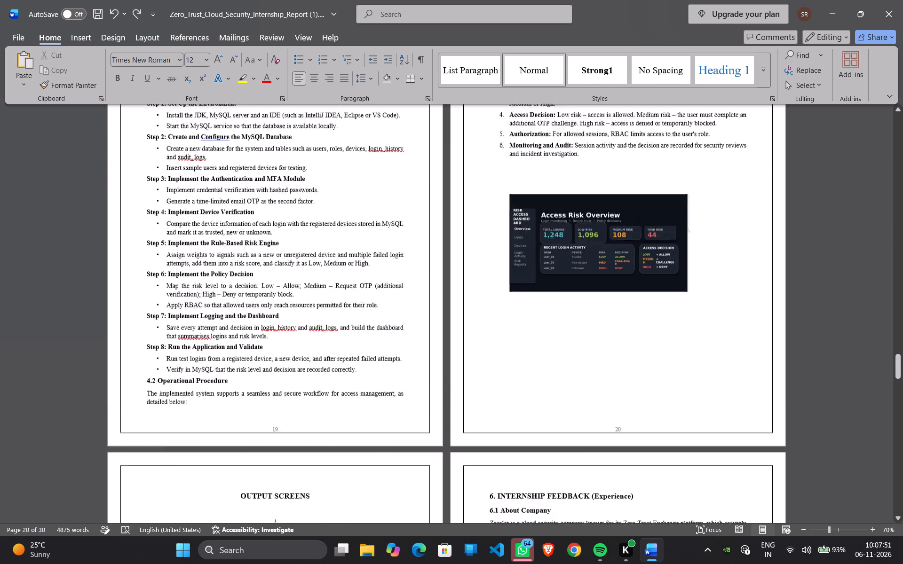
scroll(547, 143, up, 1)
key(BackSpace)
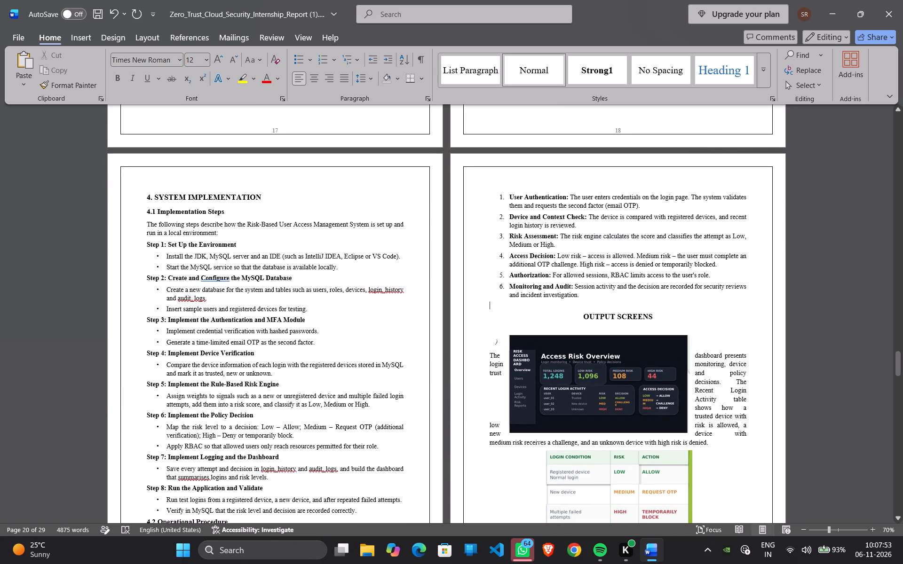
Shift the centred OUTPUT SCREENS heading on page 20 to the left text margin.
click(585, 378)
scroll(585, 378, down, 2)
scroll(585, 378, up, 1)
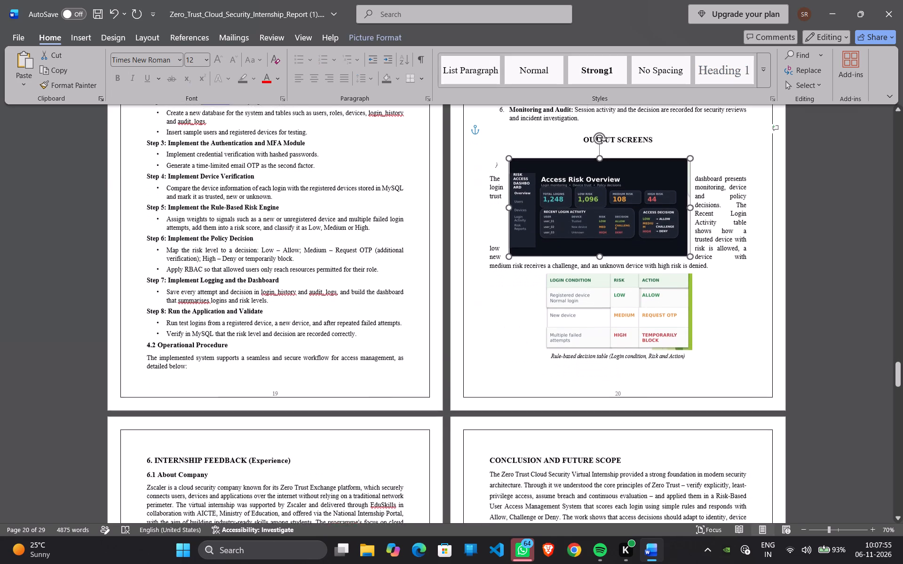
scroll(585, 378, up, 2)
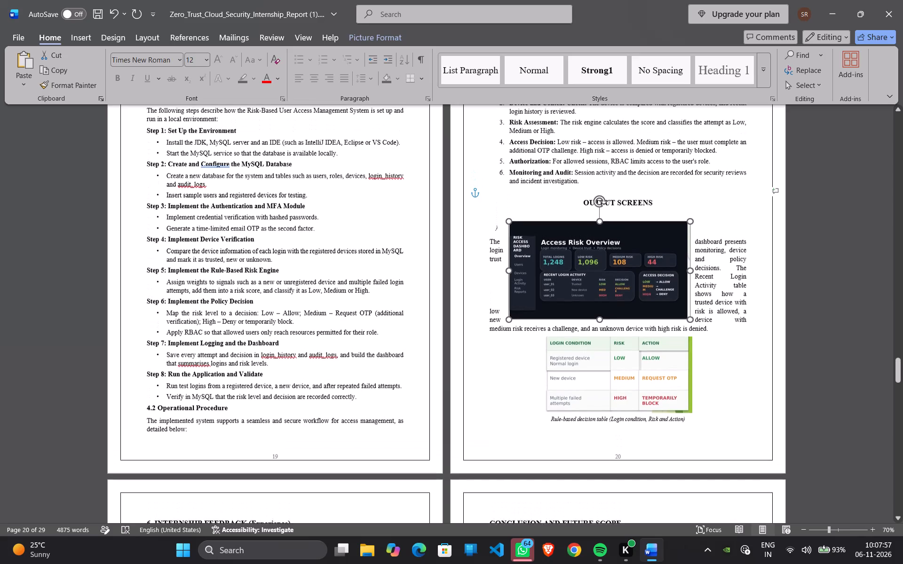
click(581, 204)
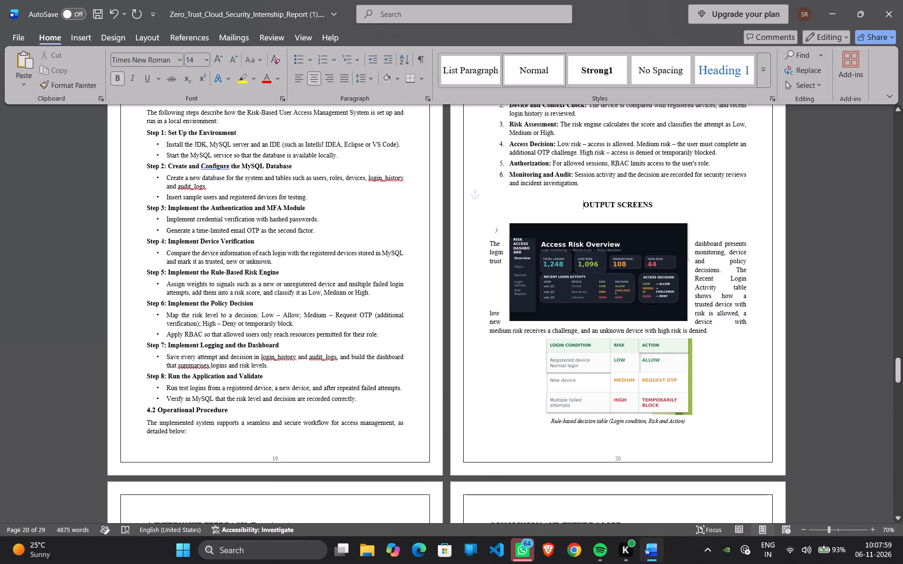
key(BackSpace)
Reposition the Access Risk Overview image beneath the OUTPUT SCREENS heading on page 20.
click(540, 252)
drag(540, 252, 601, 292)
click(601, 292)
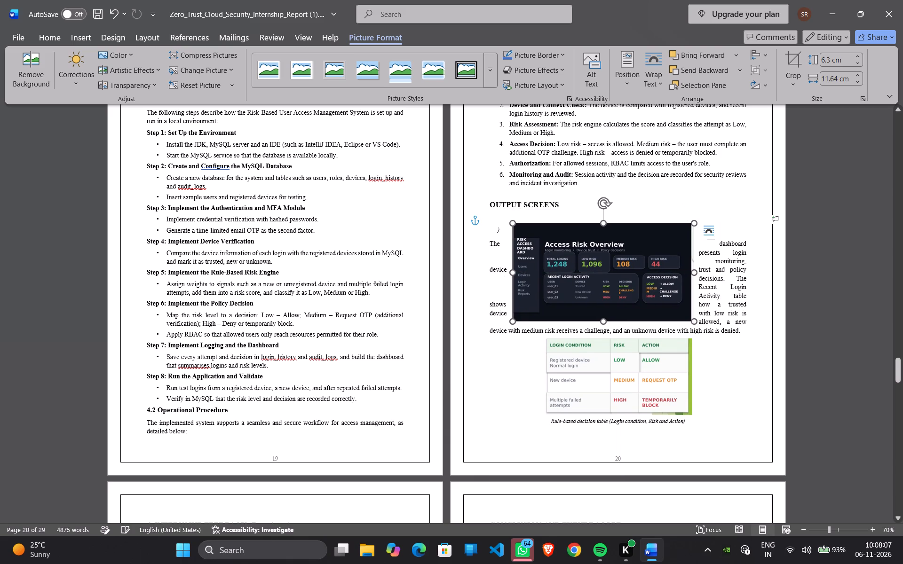
Set the text wrapping of the Access Risk Overview image beneath OUTPUT SCREENS to Top and Bottom.
click(707, 238)
click(762, 321)
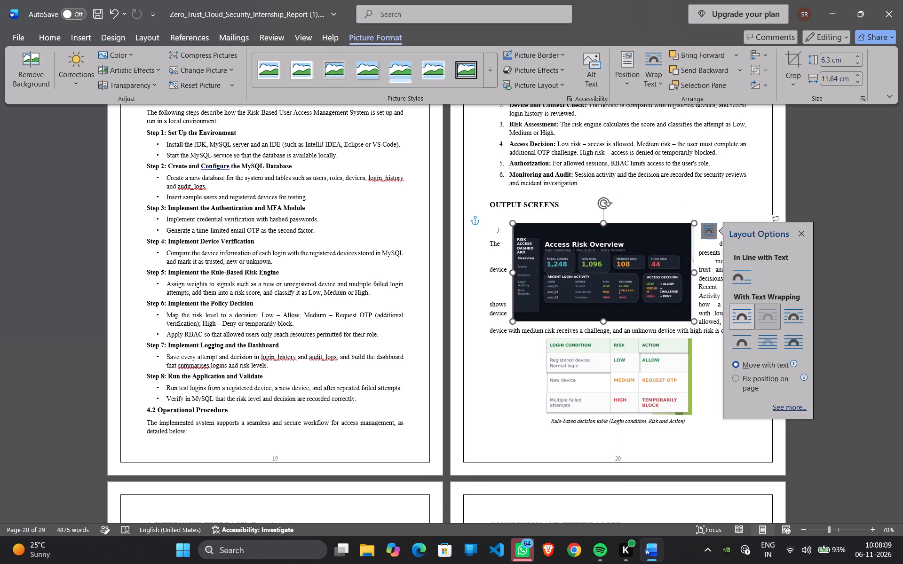
click(789, 319)
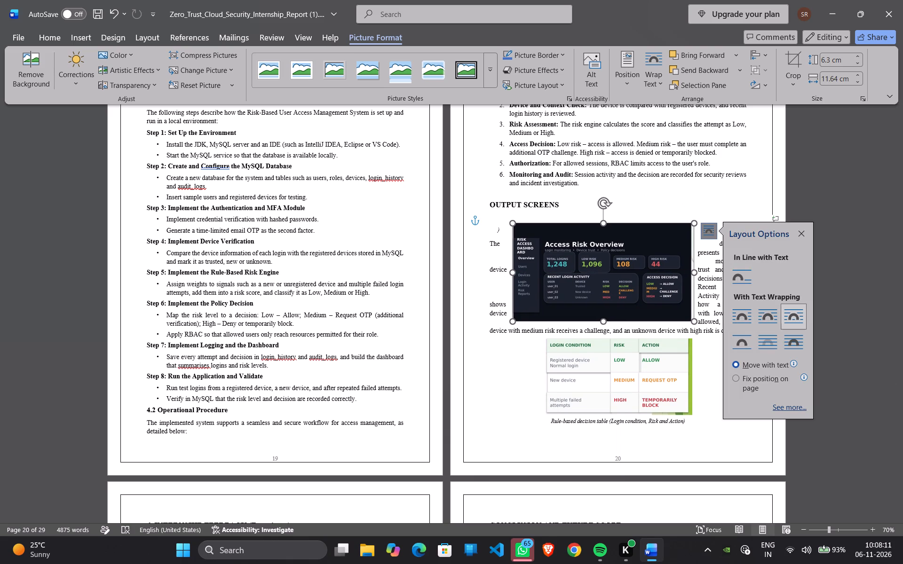
click(744, 345)
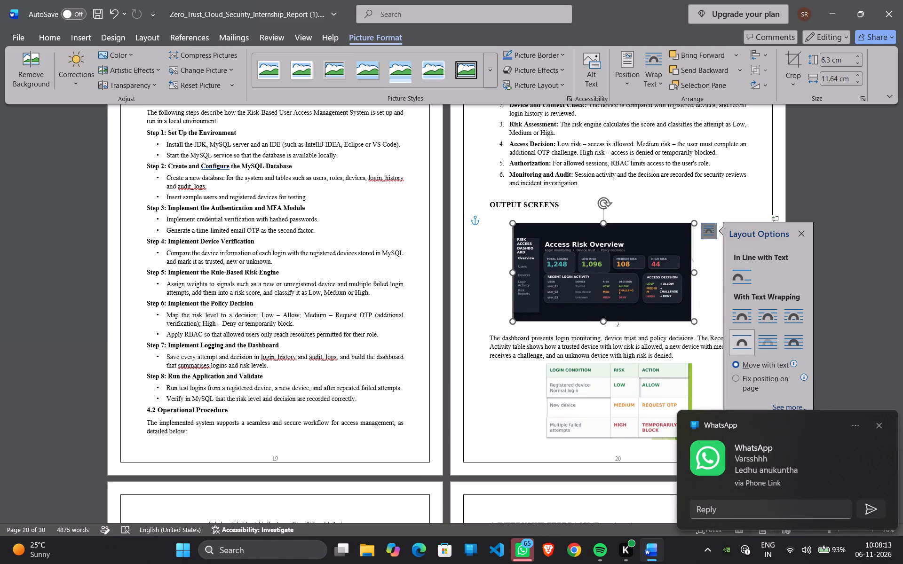
click(584, 280)
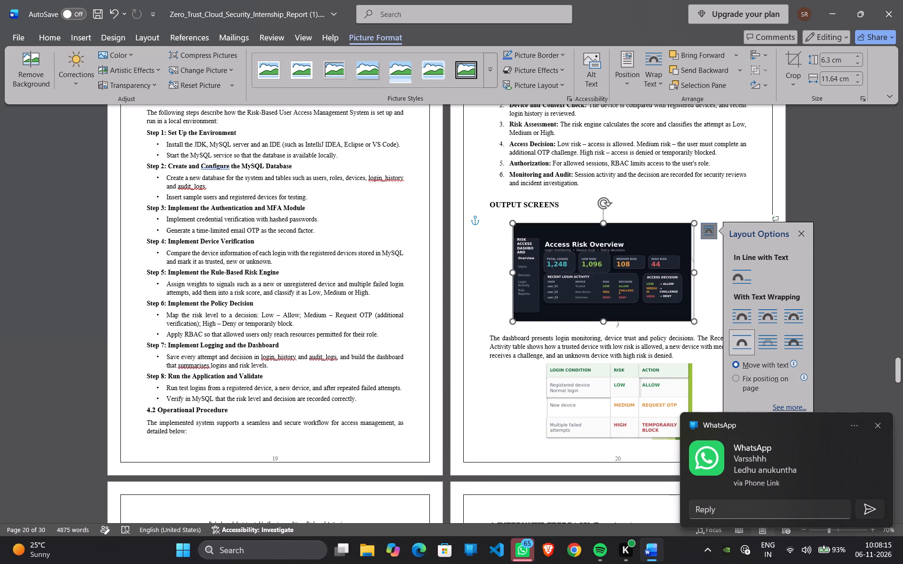
click(843, 263)
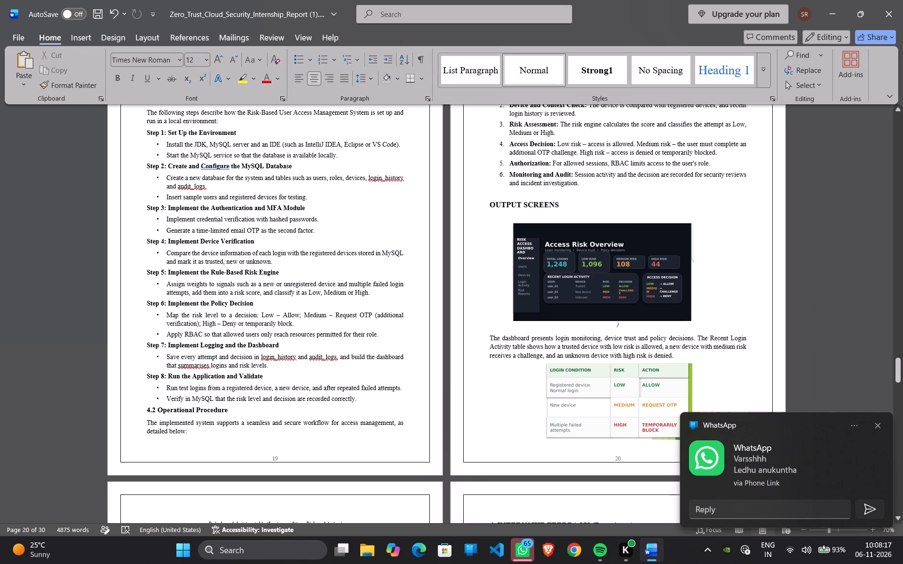
Place the text cursor before the leftover closing parenthesis on the caption line beneath the Access Risk Overview image.
scroll(628, 356, down, 2)
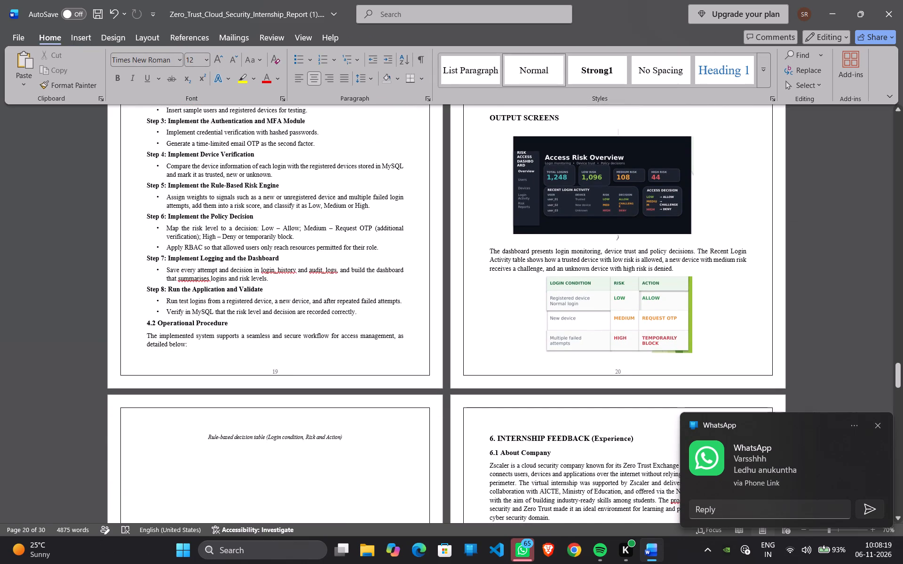
click(635, 241)
key(Left)
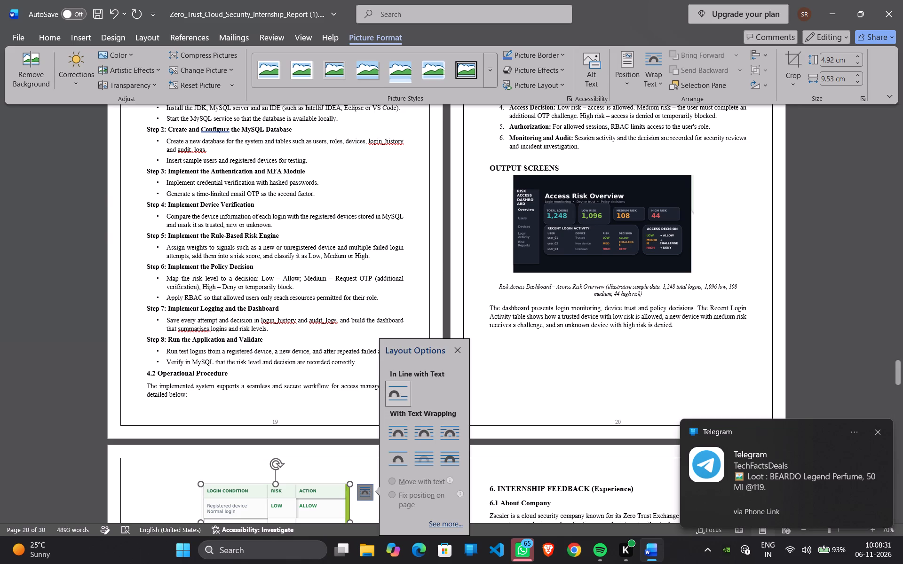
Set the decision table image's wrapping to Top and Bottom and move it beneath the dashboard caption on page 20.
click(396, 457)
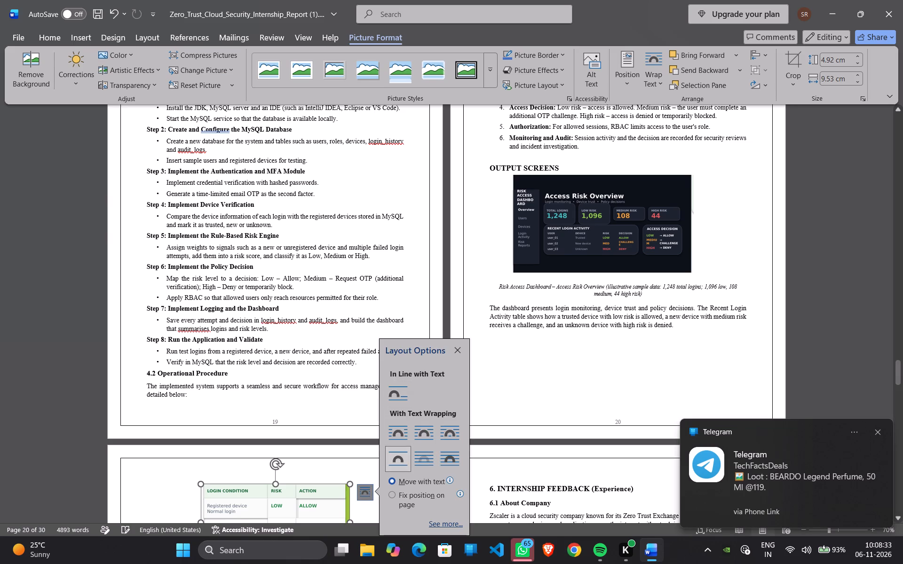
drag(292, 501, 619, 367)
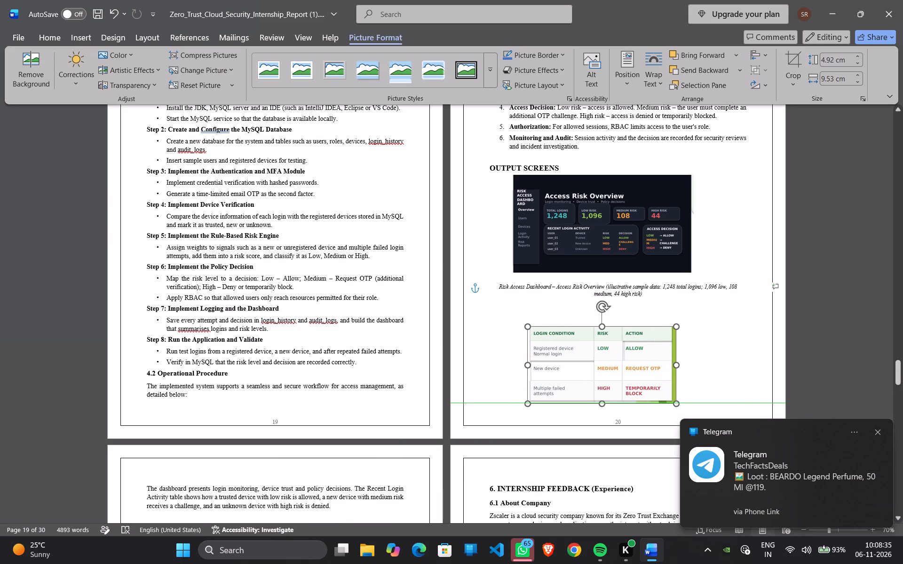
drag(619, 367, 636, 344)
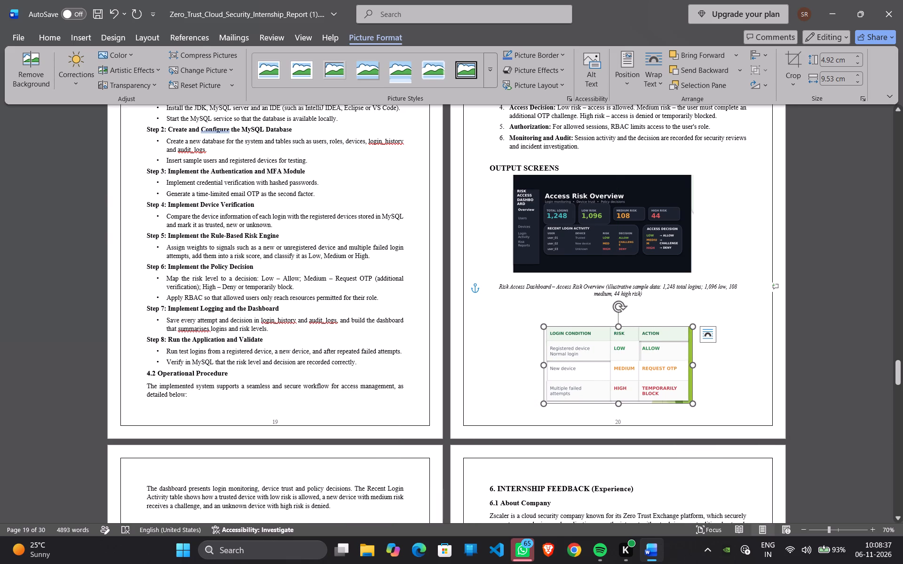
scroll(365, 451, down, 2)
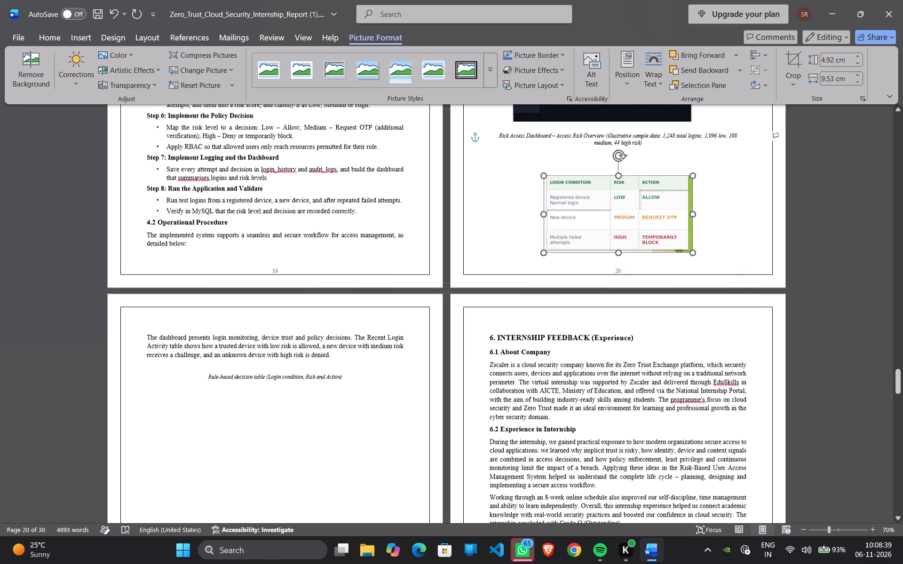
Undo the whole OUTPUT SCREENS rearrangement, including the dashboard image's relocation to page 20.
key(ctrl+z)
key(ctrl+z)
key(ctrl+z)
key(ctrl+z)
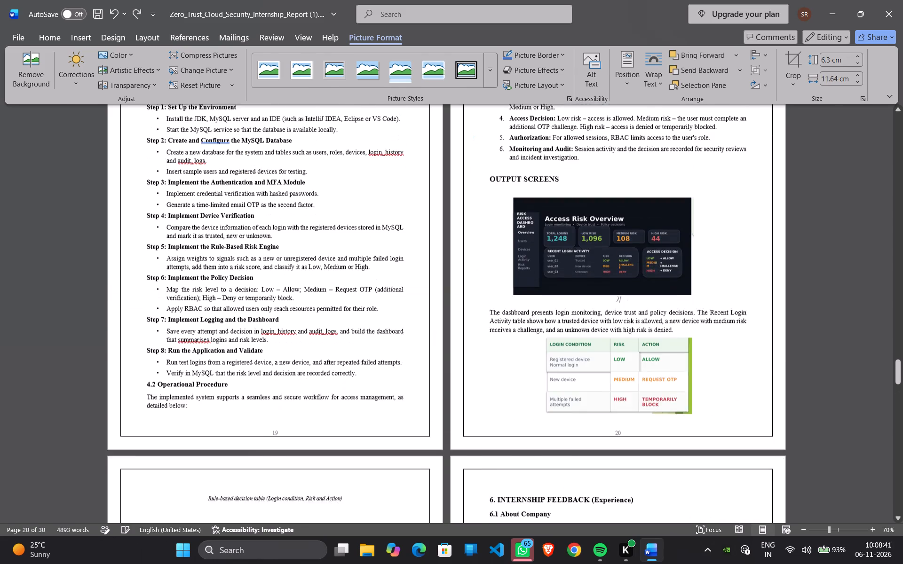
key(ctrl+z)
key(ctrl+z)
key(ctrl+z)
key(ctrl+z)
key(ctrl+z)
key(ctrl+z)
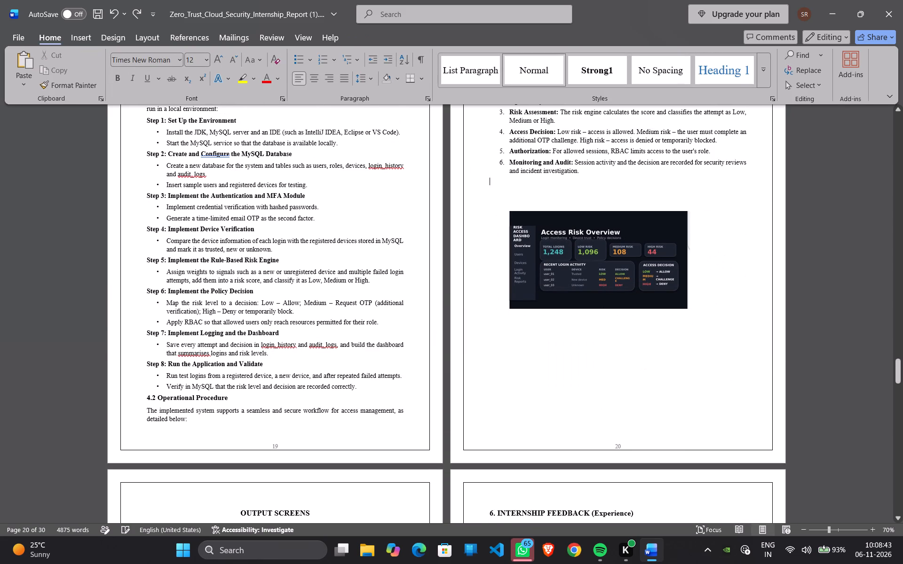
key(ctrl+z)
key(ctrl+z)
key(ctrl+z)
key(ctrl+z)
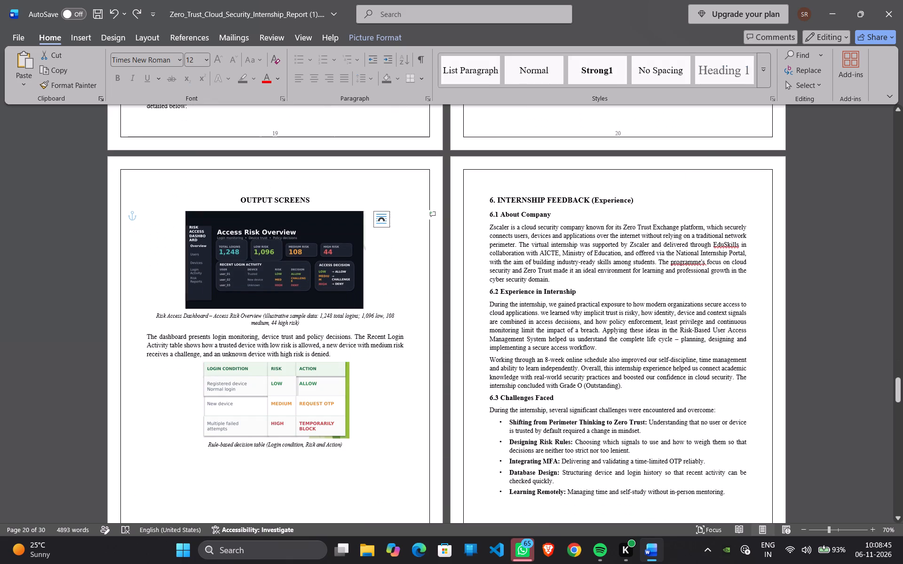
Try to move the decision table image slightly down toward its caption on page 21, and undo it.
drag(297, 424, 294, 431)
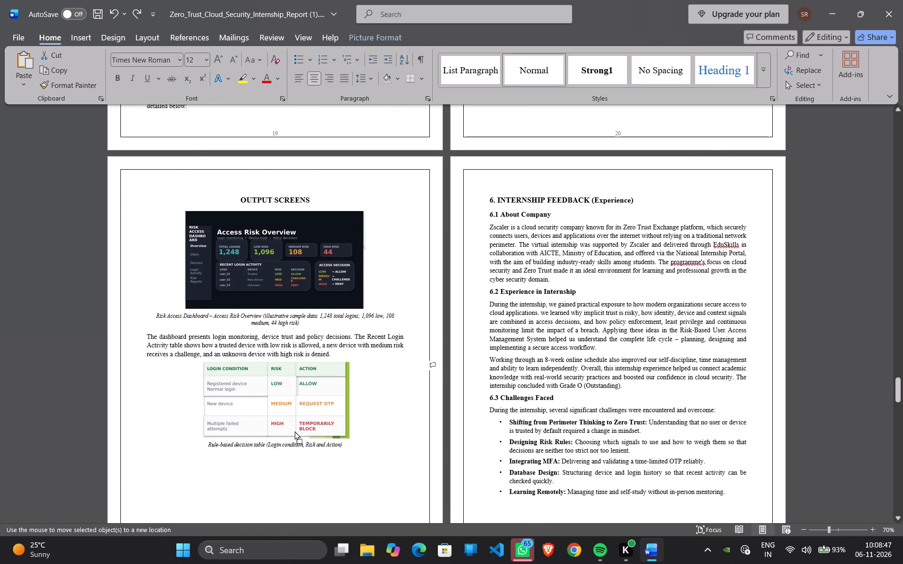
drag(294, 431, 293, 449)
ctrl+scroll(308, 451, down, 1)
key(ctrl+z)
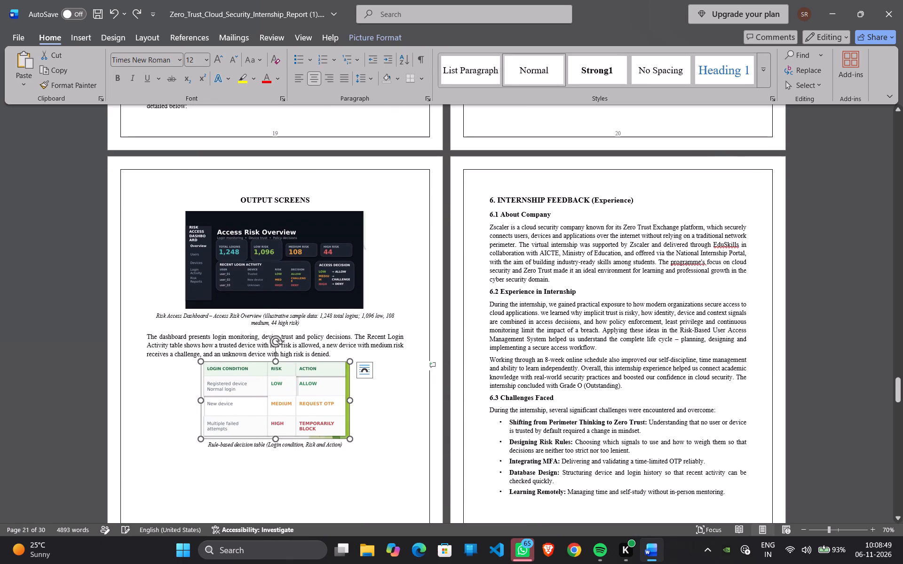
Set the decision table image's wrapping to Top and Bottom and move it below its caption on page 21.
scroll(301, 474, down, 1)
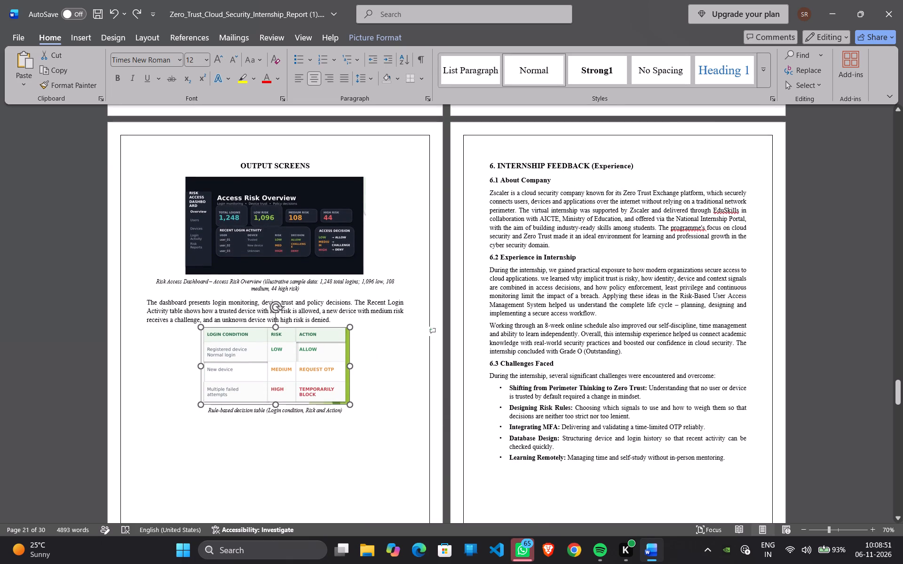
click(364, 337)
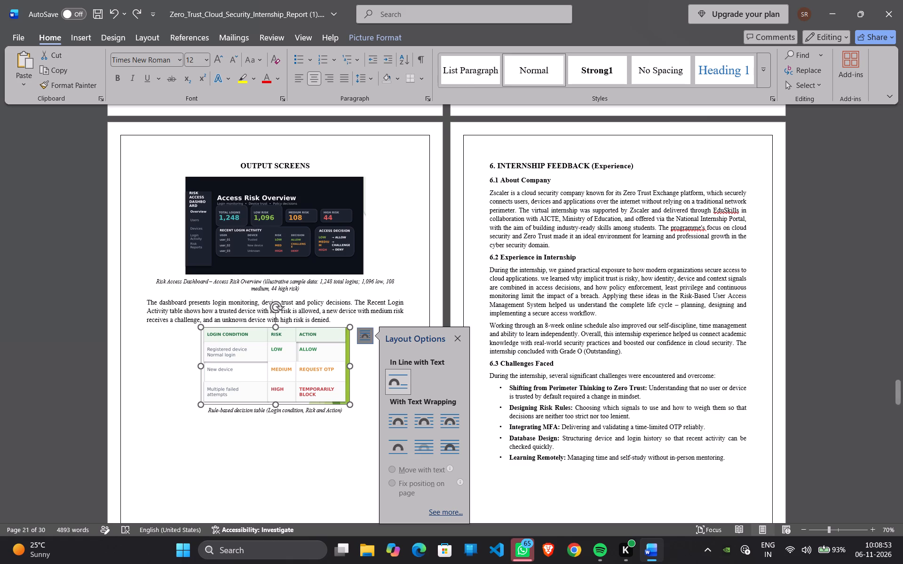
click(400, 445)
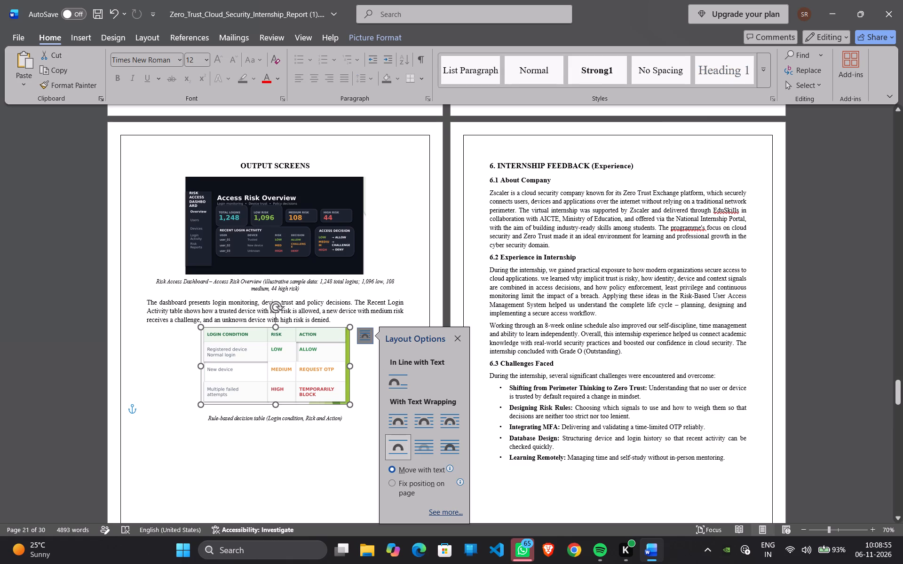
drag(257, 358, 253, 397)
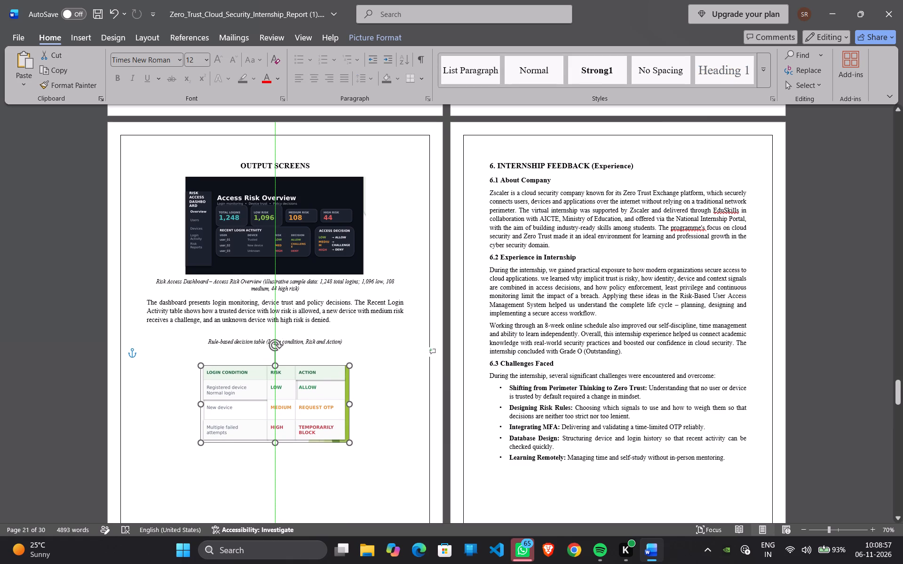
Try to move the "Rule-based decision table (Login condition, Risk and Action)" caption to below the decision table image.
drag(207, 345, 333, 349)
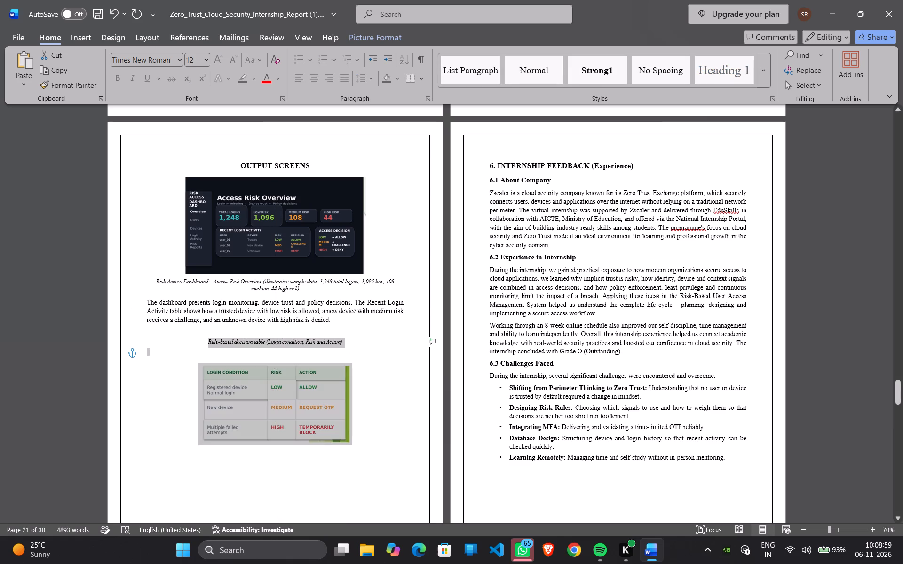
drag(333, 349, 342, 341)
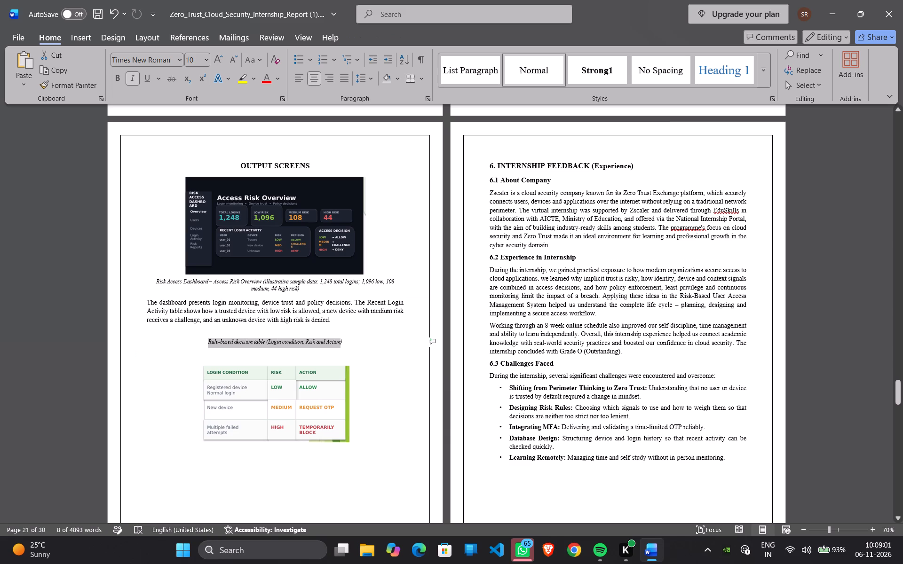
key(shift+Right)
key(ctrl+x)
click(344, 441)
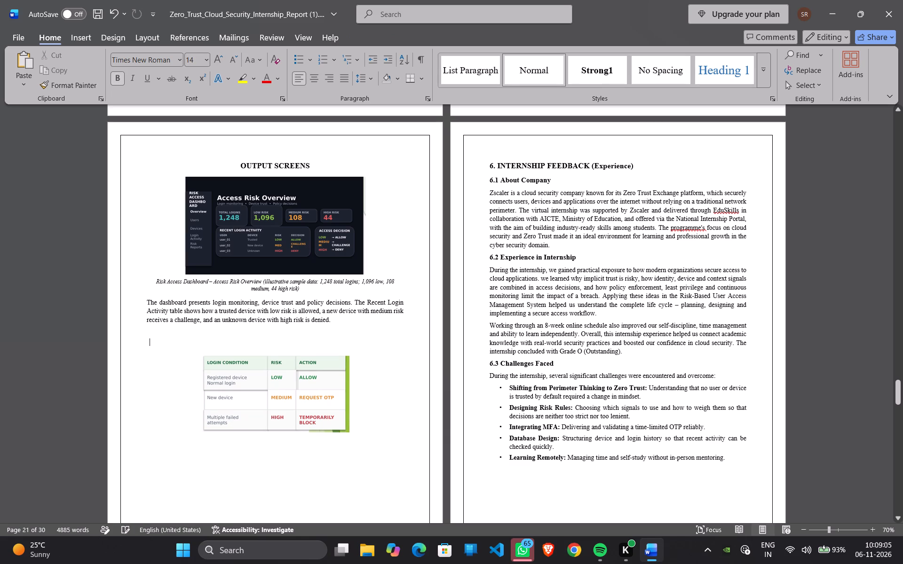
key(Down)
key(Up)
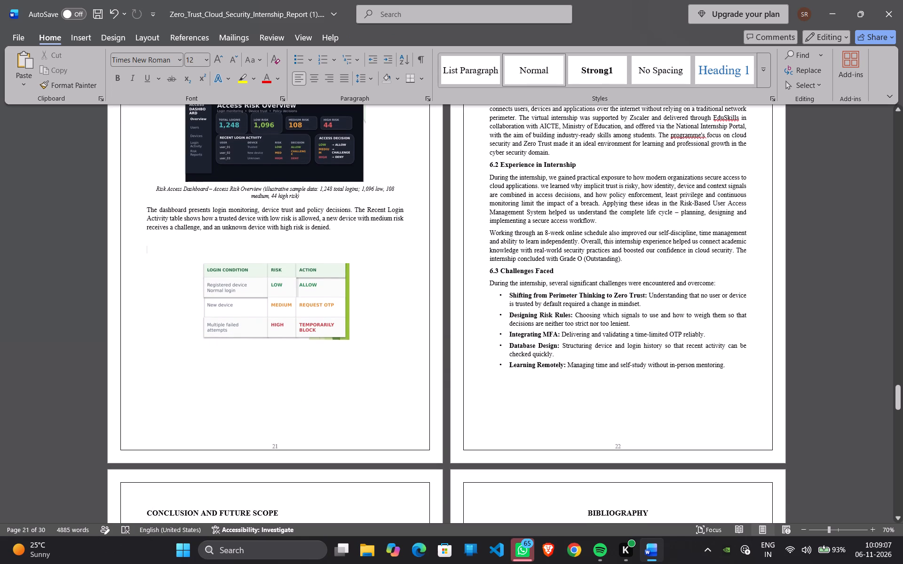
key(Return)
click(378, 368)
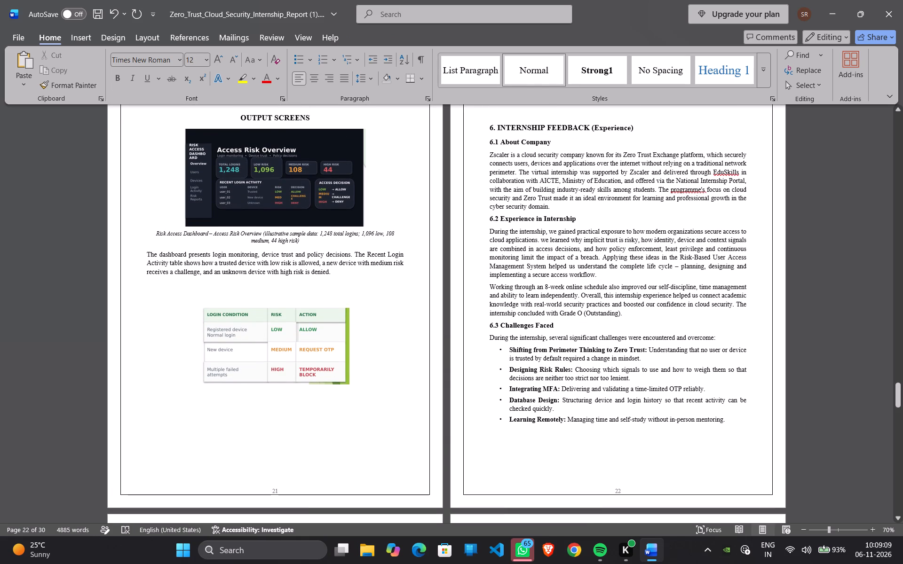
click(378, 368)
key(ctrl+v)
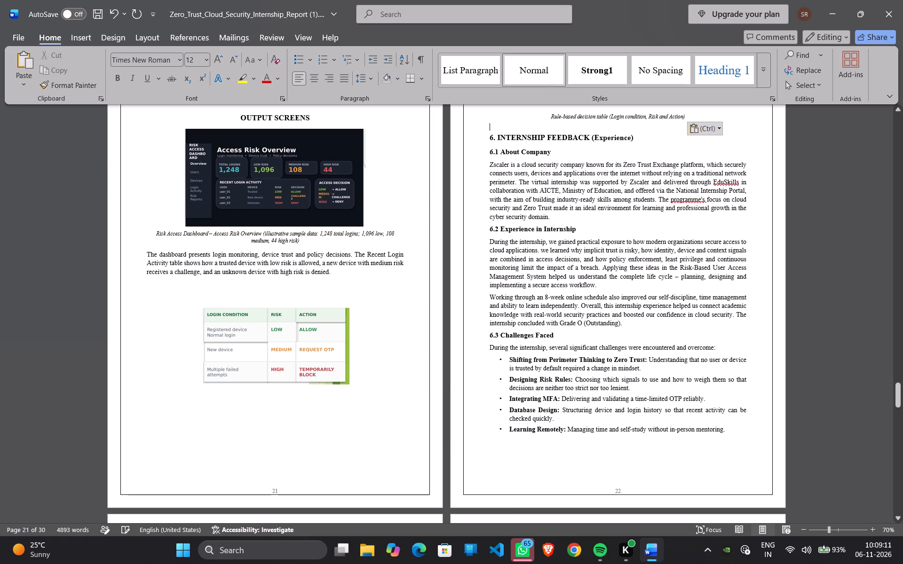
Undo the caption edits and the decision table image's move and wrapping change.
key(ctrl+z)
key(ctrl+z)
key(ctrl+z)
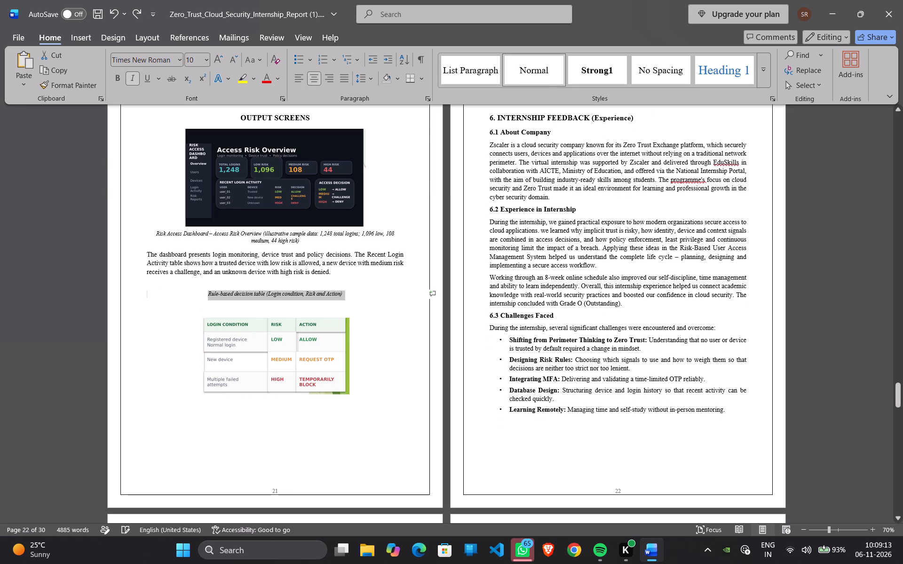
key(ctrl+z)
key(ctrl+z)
Set the text wrapping of the decision table image on page 21 to Top and Bottom.
click(360, 353)
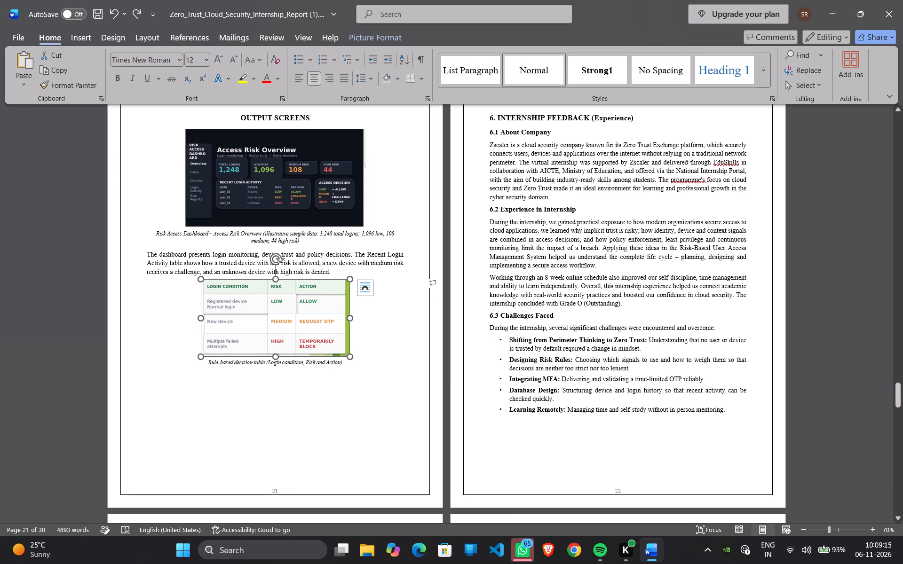
click(336, 305)
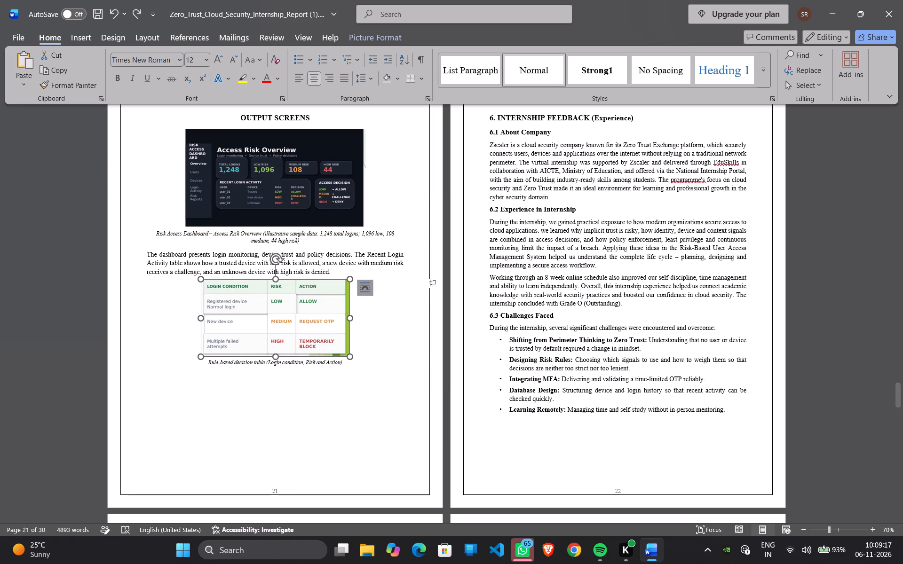
click(368, 289)
click(404, 398)
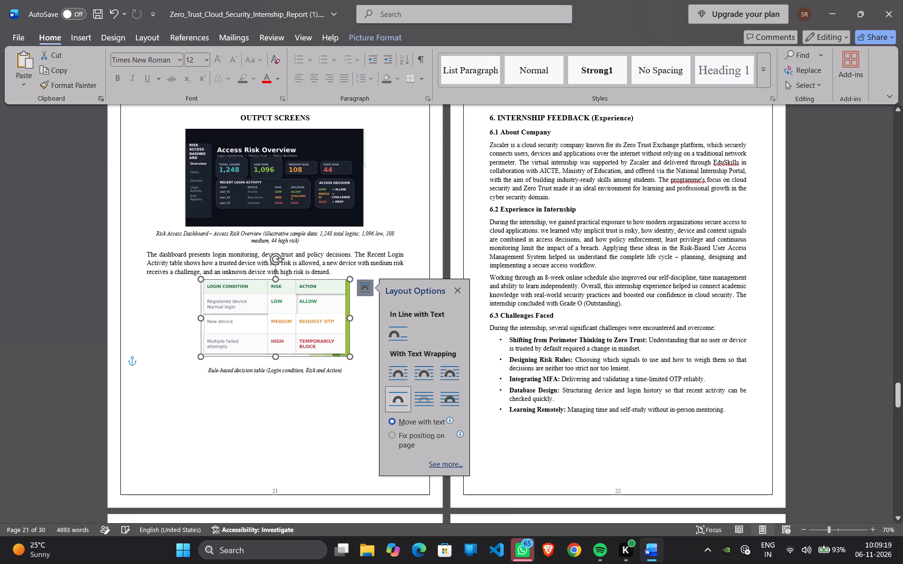
click(315, 399)
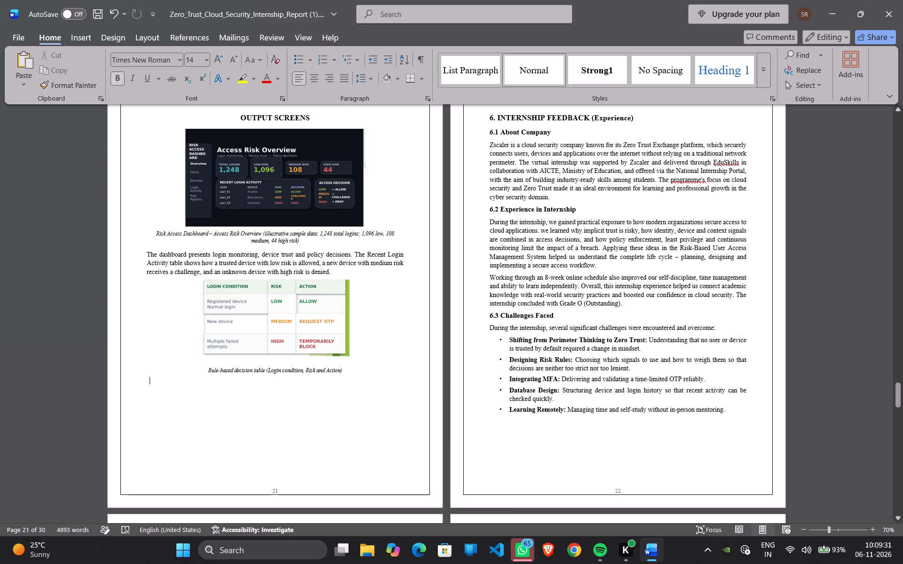
Examine the layout of the conclusion, bibliography and appendix pages following OUTPUT SCREENS.
scroll(596, 378, down, 2)
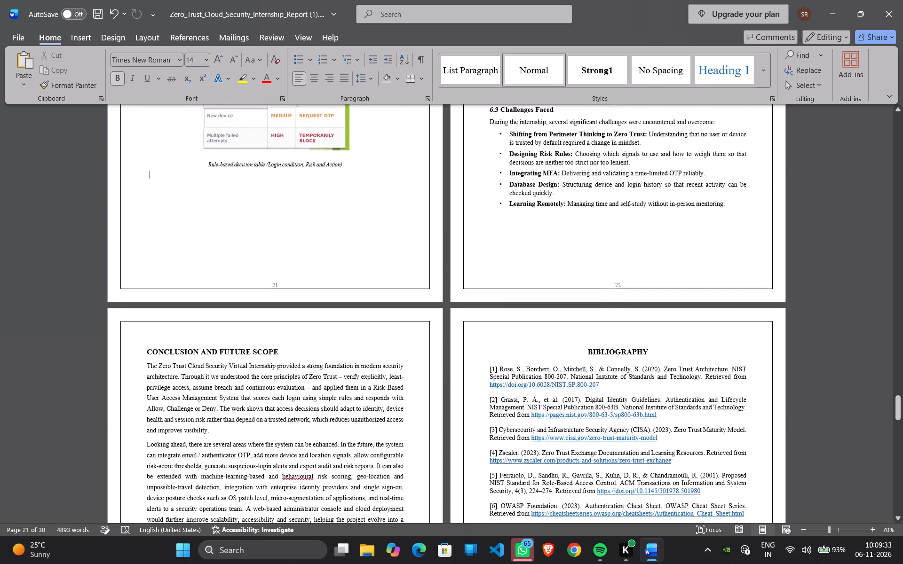
scroll(596, 378, down, 5)
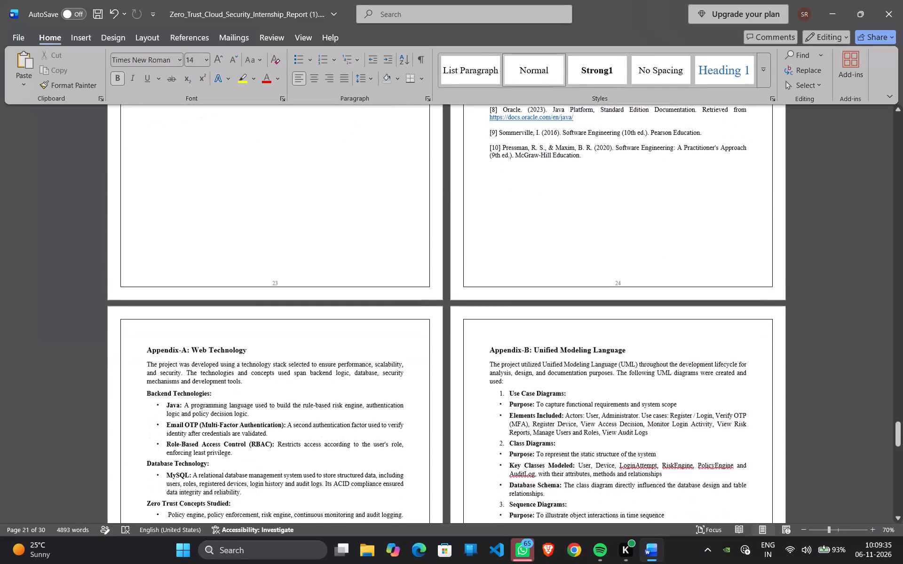
scroll(596, 378, down, 1)
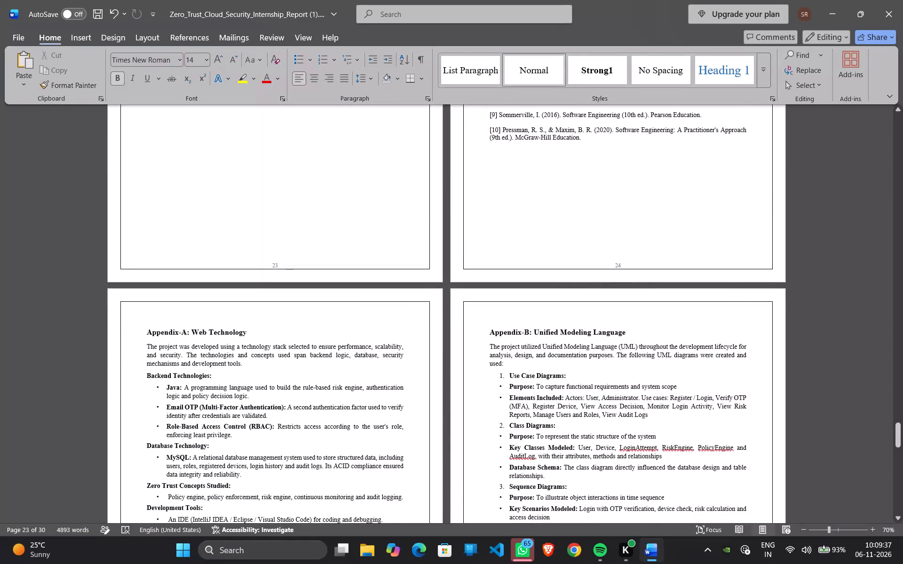
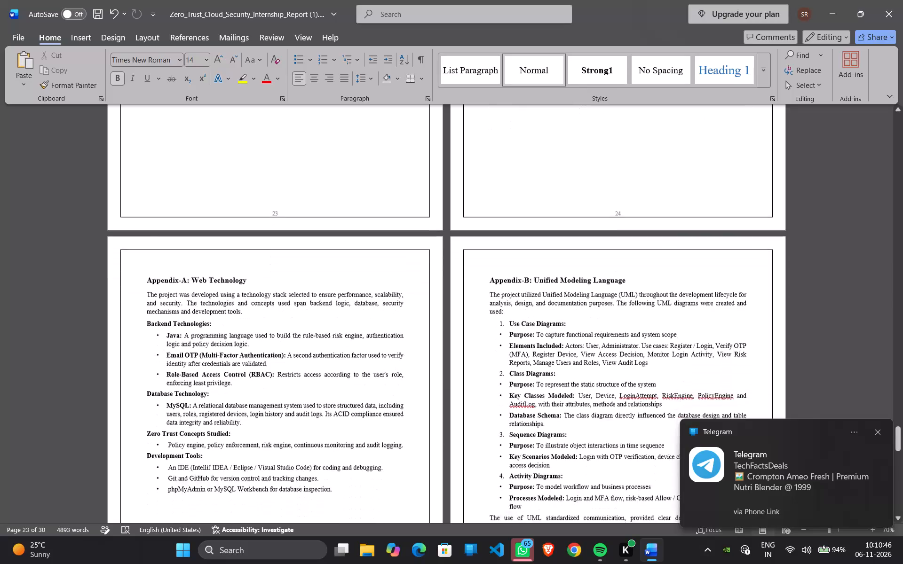
Examine the layout of Appendices A to E and the batch and signature page between Appendices D and E.
scroll(615, 414, down, 1)
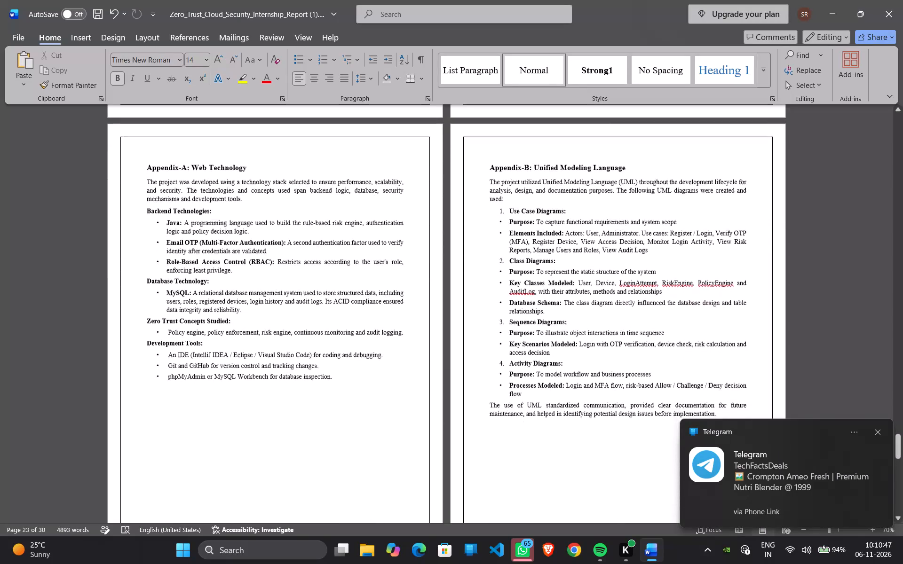
scroll(615, 414, down, 3)
scroll(615, 414, up, 1)
scroll(615, 414, down, 1)
scroll(615, 414, up, 1)
scroll(615, 414, down, 1)
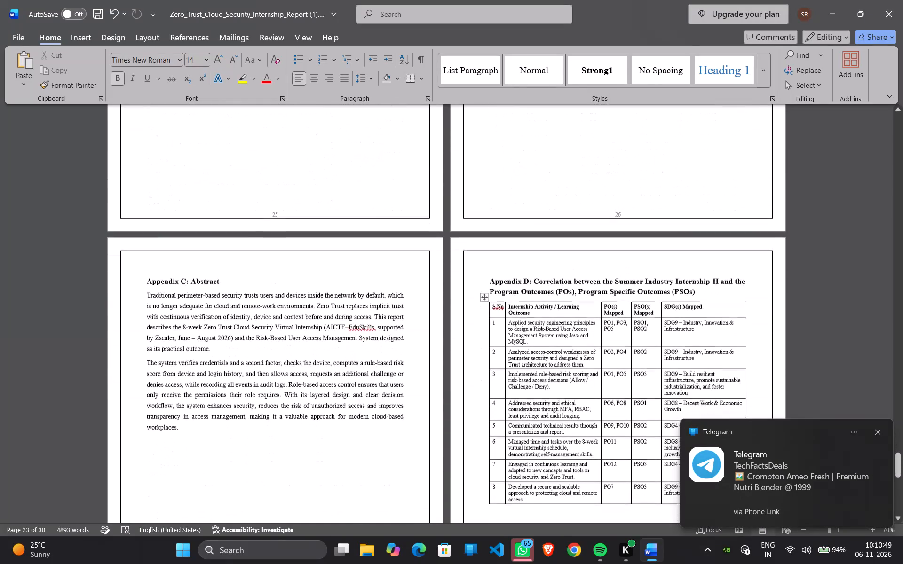
scroll(615, 414, down, 2)
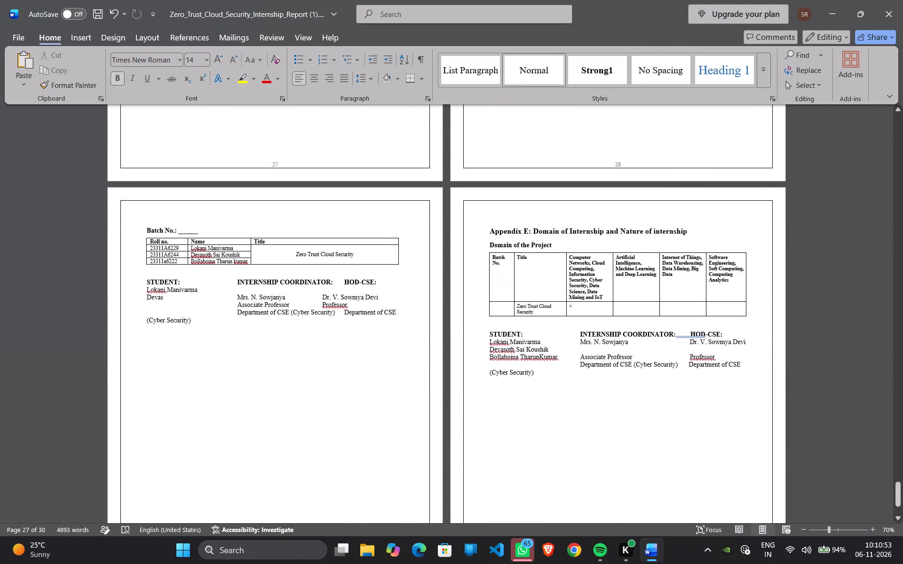
scroll(615, 414, down, 3)
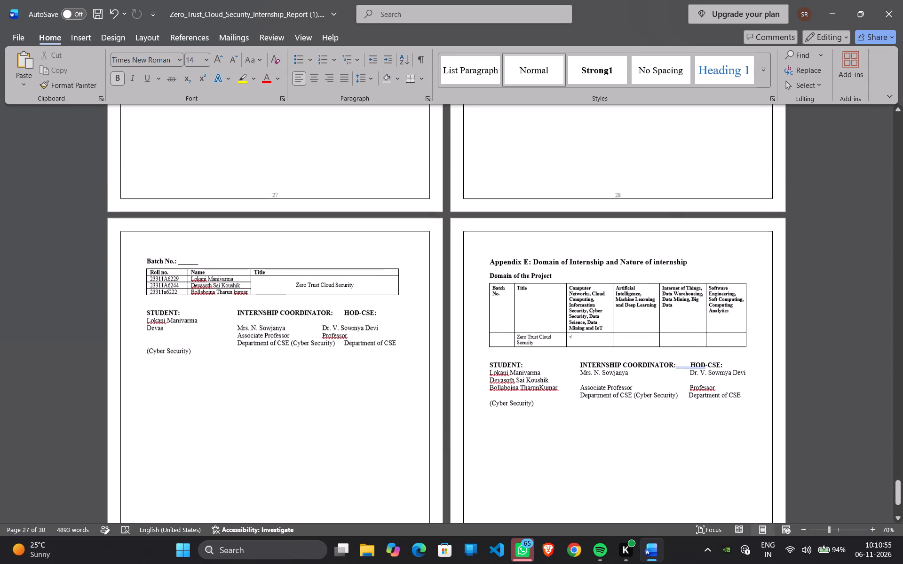
scroll(615, 414, down, 1)
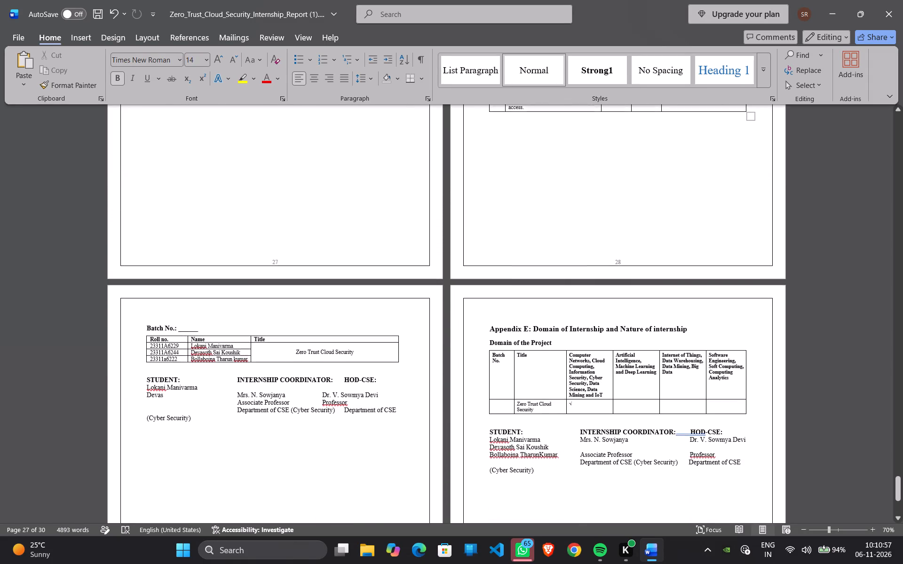
scroll(615, 414, down, 1)
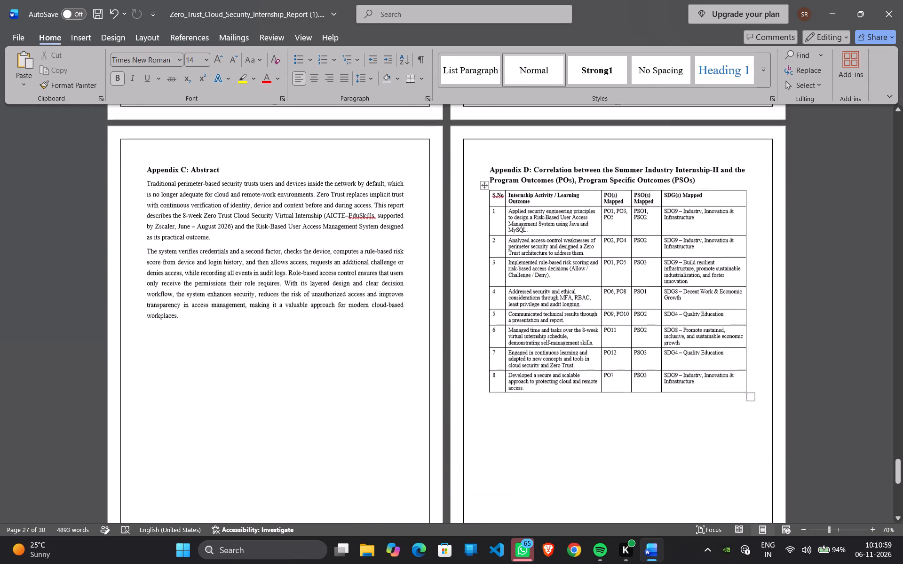
scroll(615, 414, down, 2)
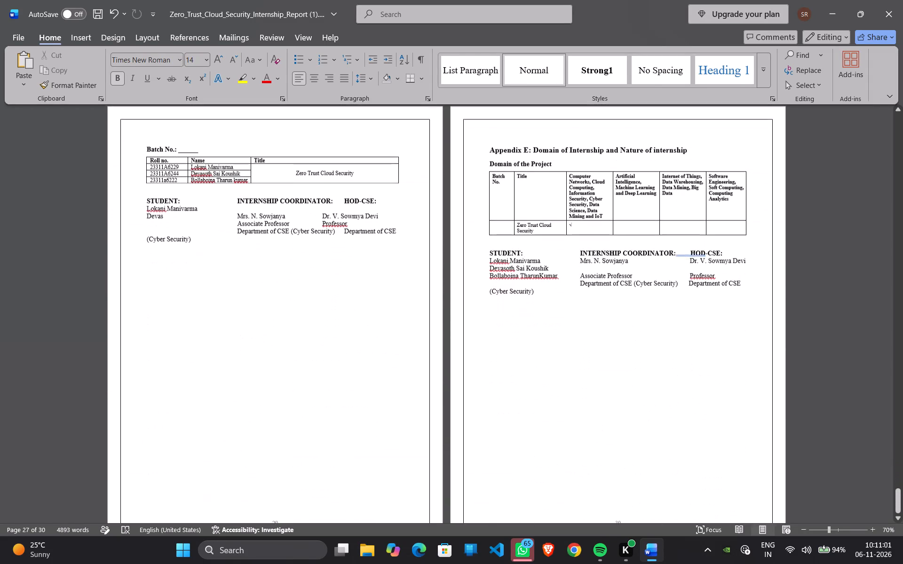
scroll(615, 414, down, 2)
scroll(615, 414, up, 1)
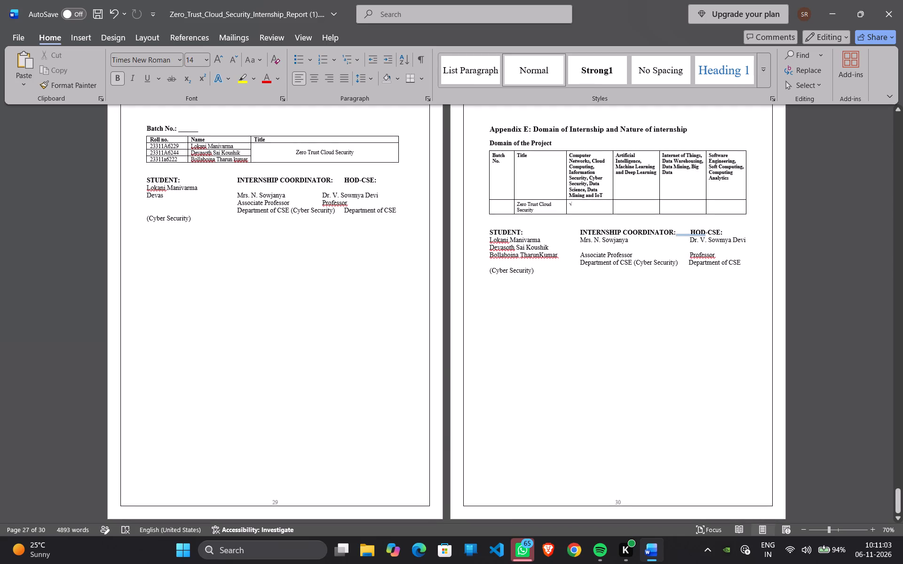
scroll(615, 414, up, 2)
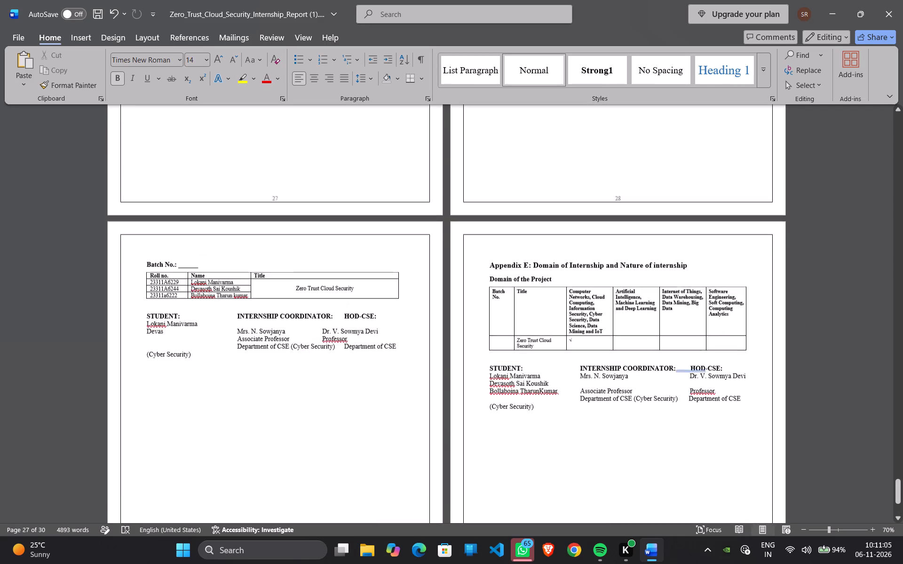
scroll(615, 414, up, 2)
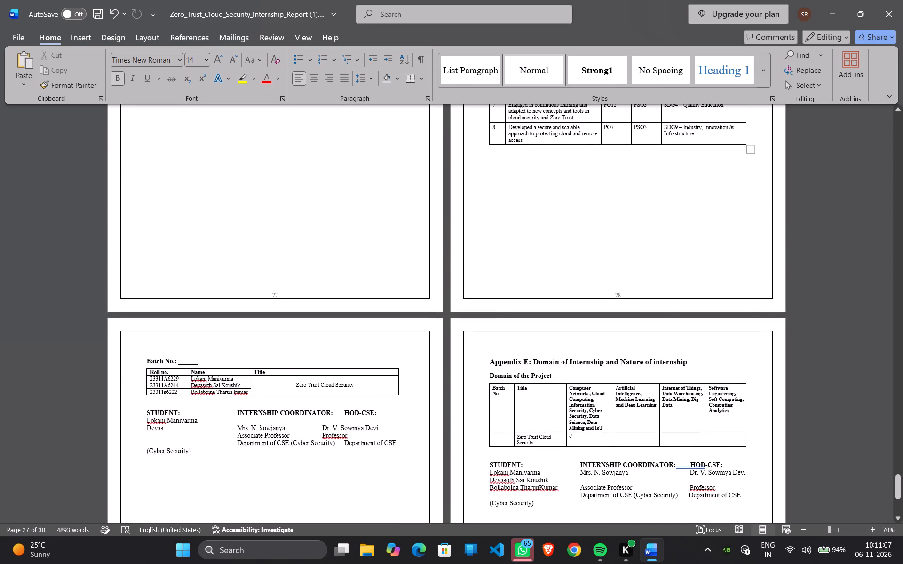
scroll(615, 414, up, 3)
scroll(615, 414, right, 1)
scroll(615, 414, down, 1)
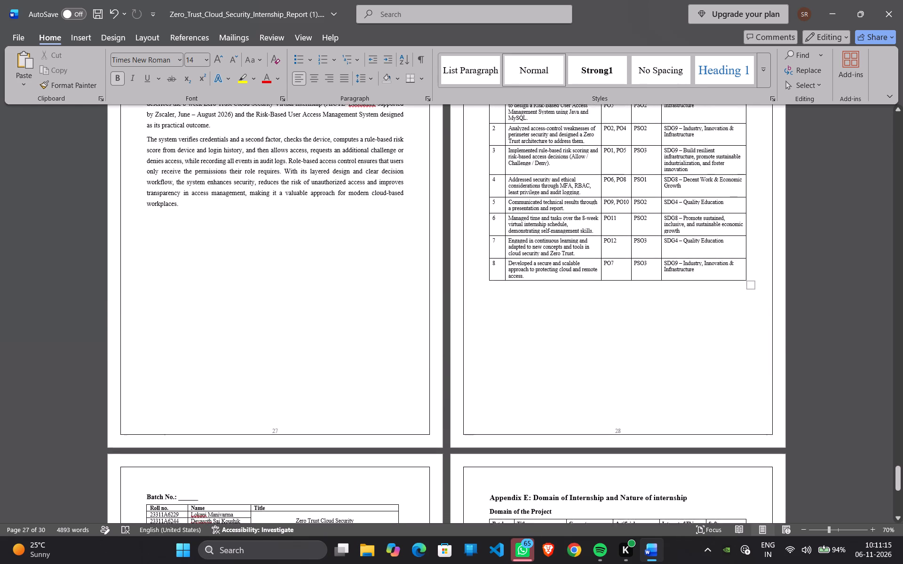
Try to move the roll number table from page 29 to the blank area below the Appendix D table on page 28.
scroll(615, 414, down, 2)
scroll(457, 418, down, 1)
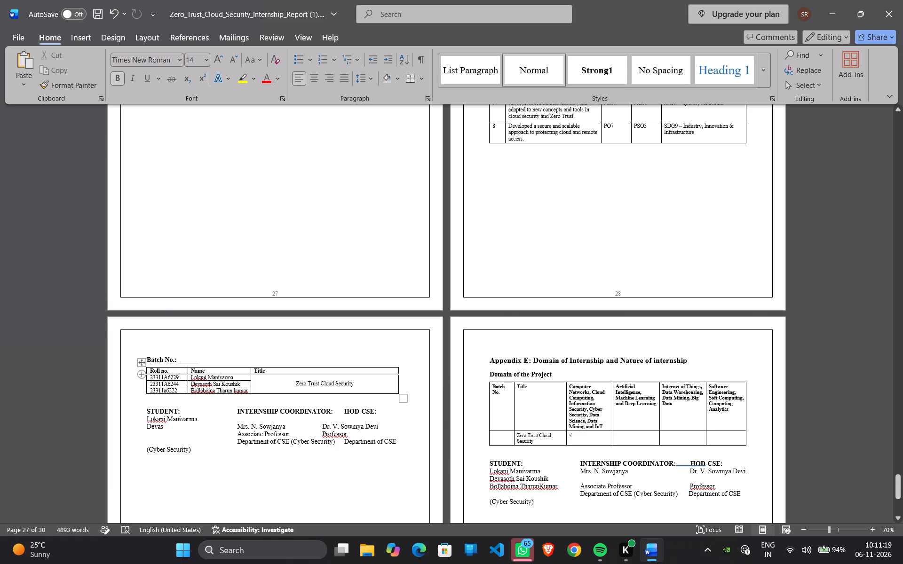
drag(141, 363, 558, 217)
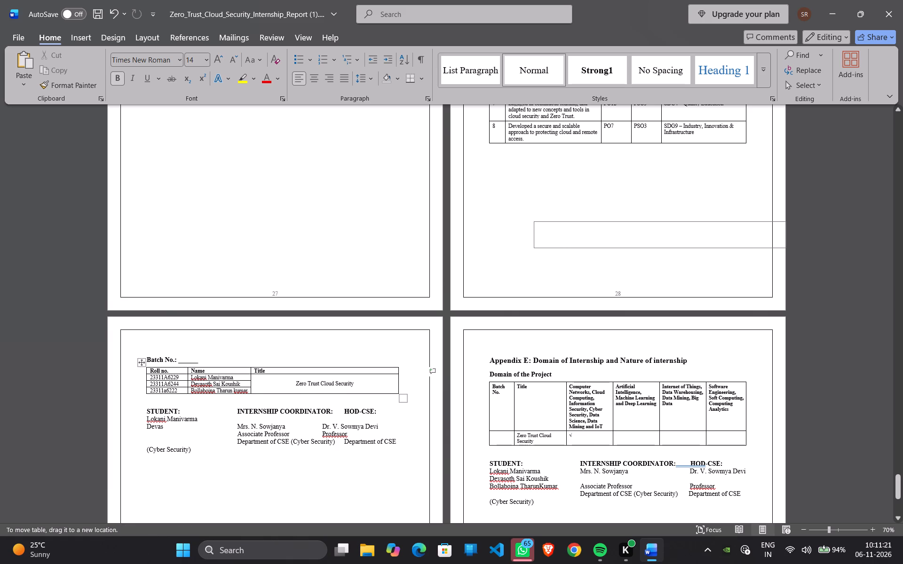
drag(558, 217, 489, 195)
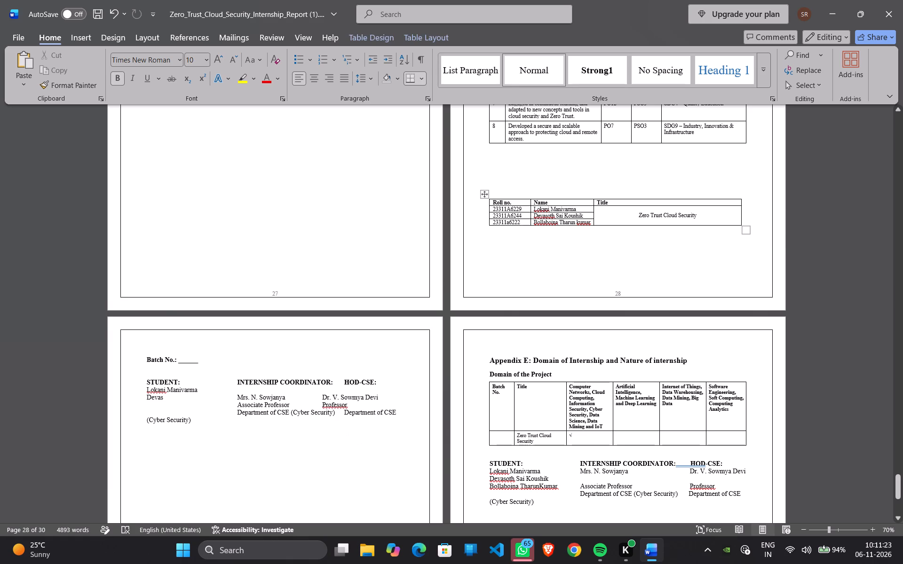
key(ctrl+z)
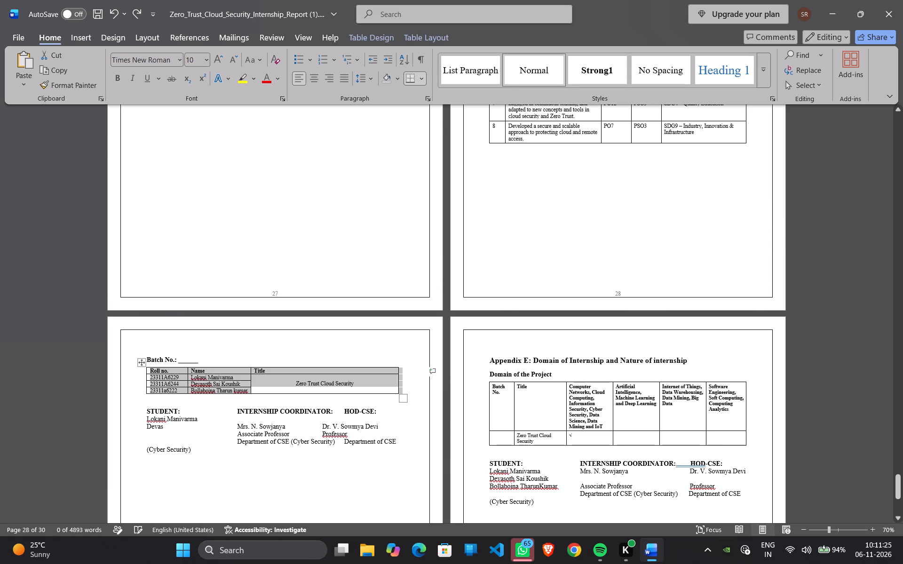
Pull the Batch No. section from page 29 onto page 28, leaving two blank lines between it and the Appendix D table.
click(163, 351)
click(145, 356)
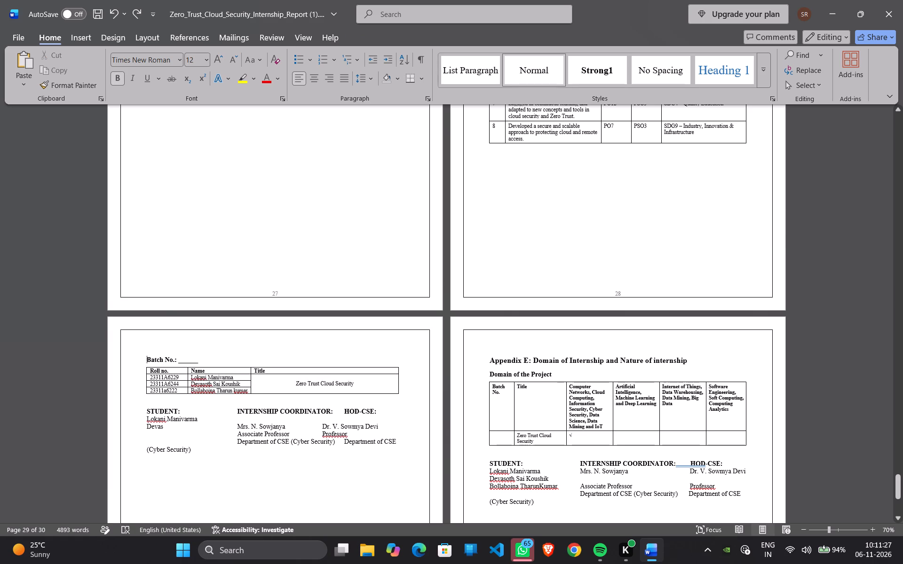
key(BackSpace)
key(BackSpace)
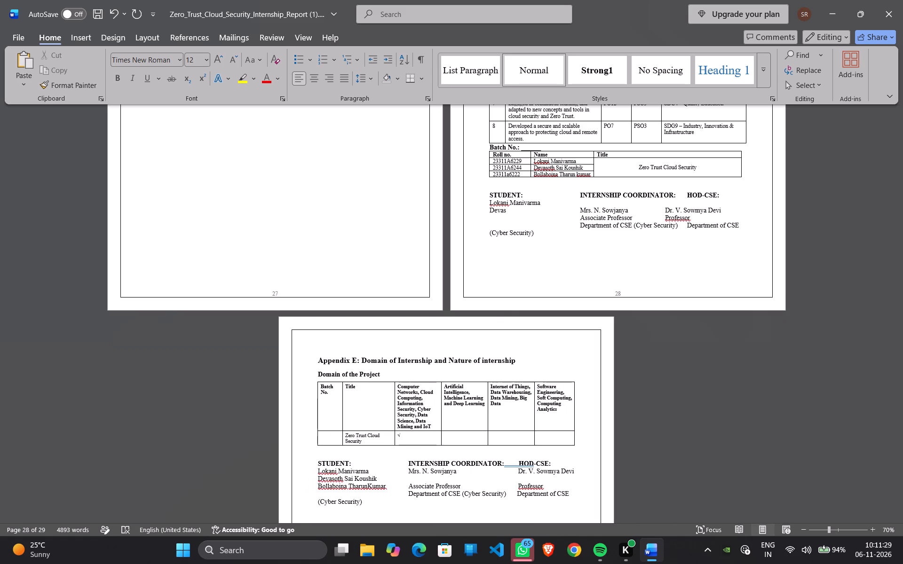
key(Return)
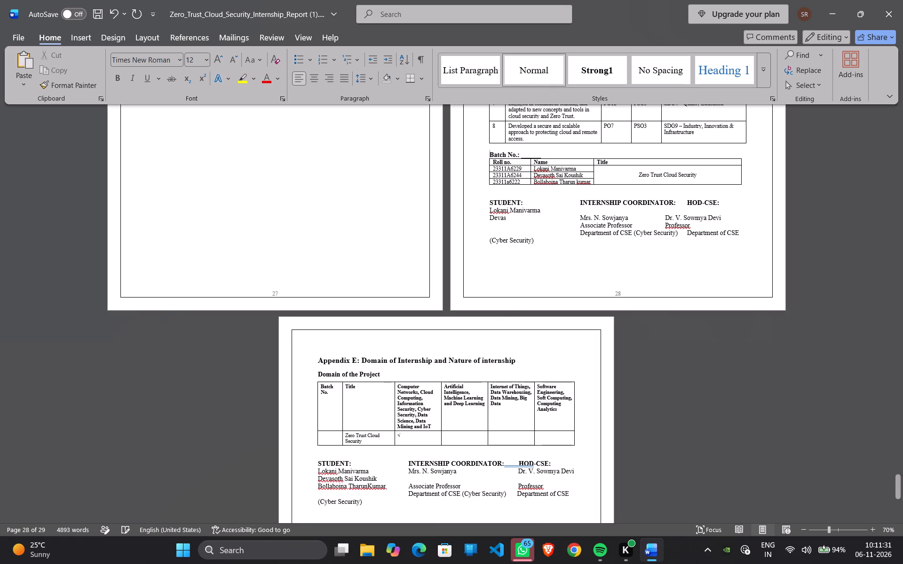
key(Return)
Insert a blank line between the Batch No. line and the roll number table on page 28.
click(547, 157)
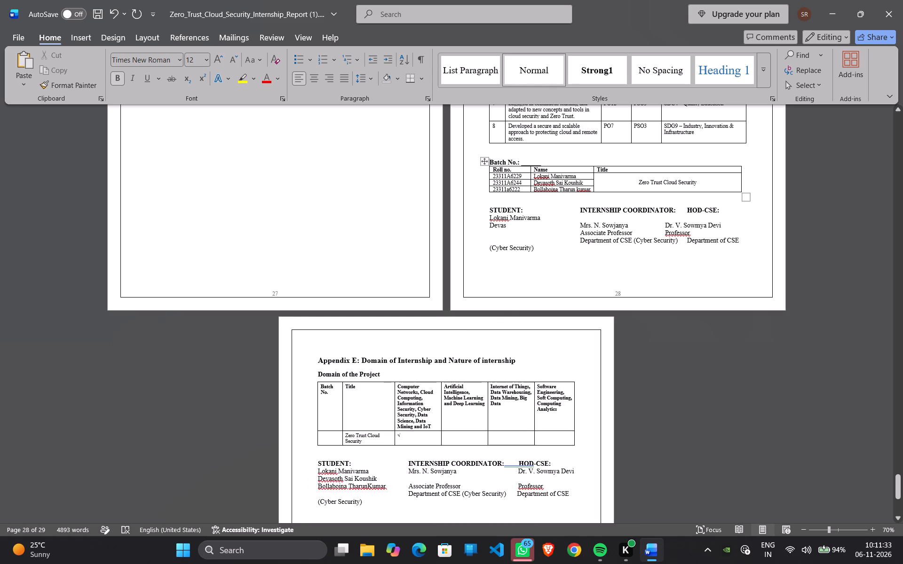
key(Down)
key(End)
key(Return)
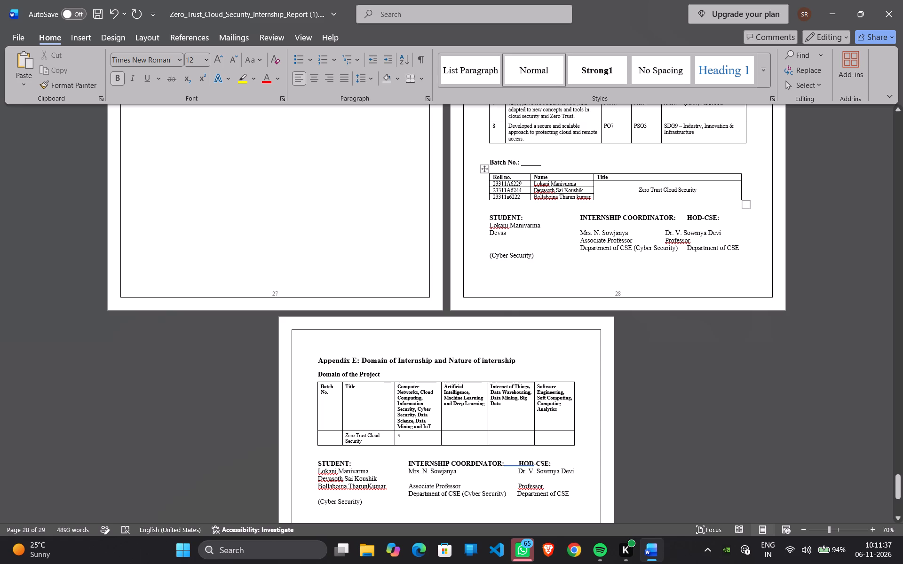
Examine the relocated batch table and the student, coordinator and HOD signature block on page 28 close up.
scroll(588, 195, up, 1)
scroll(588, 195, down, 1)
scroll(588, 195, left, 1)
ctrl+scroll(588, 195, up, 1)
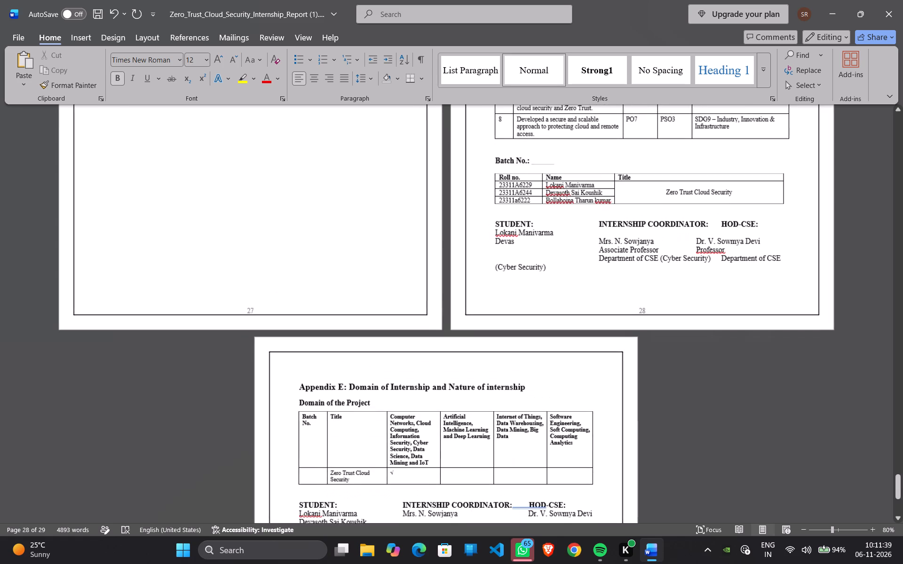
ctrl+scroll(588, 195, up, 2)
ctrl+scroll(481, 237, up, 1)
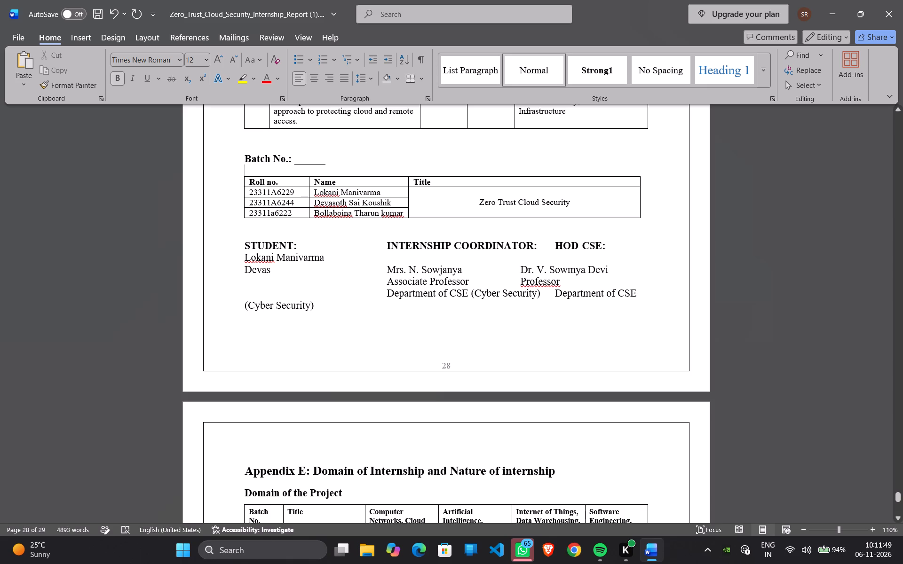
drag(563, 238, 615, 280)
click(615, 280)
scroll(276, 285, down, 1)
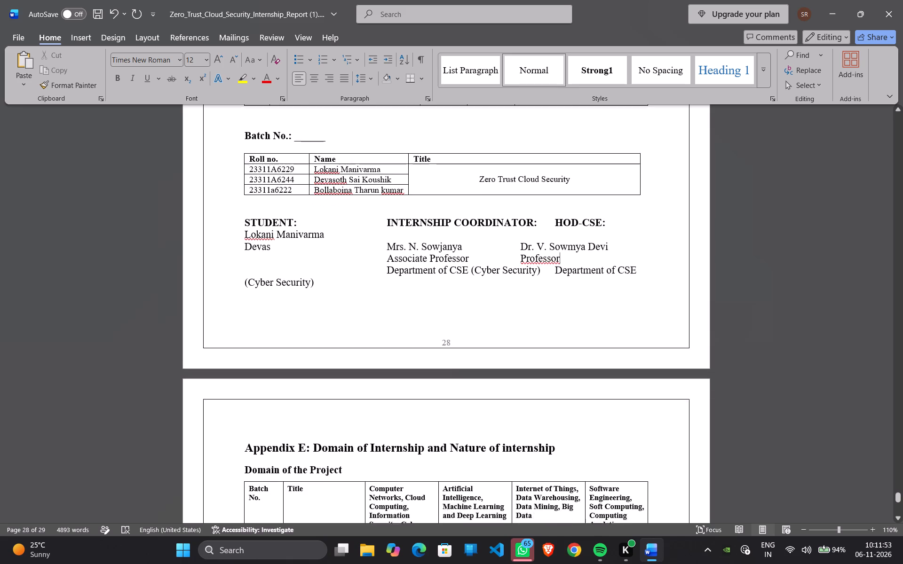
scroll(276, 285, down, 1)
scroll(287, 248, up, 1)
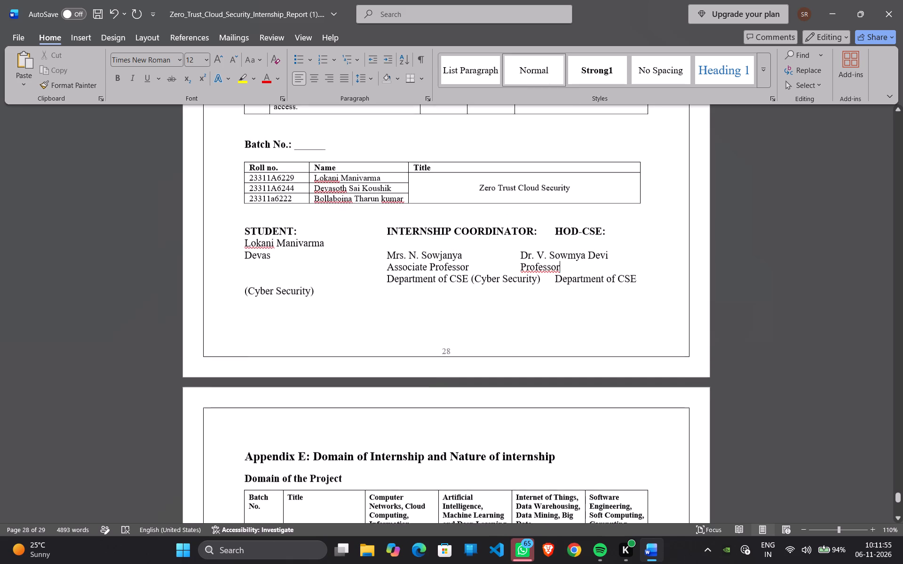
Replace the STUDENT, INTERNSHIP COORDINATOR and HOD-CSE signature block on page 28 with a copy of the roll number table.
scroll(287, 248, up, 3)
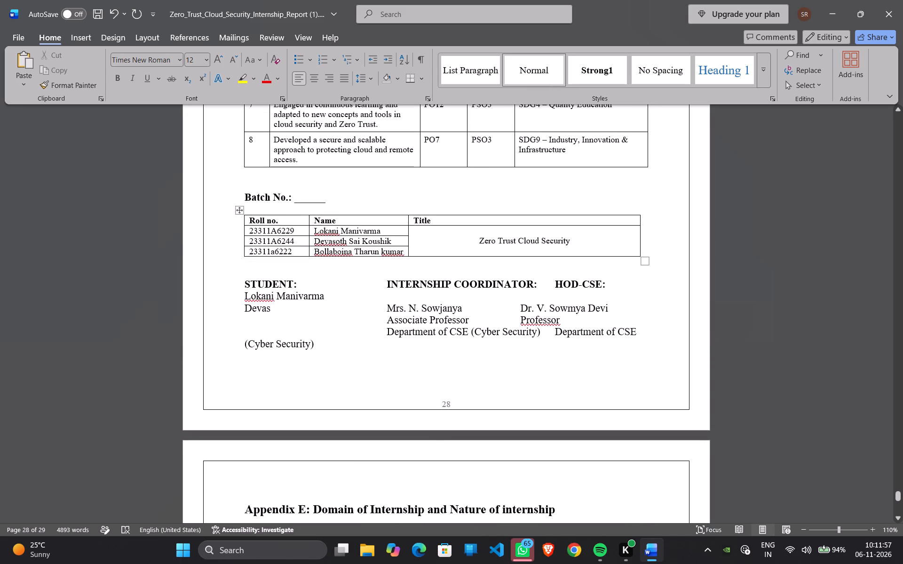
click(238, 211)
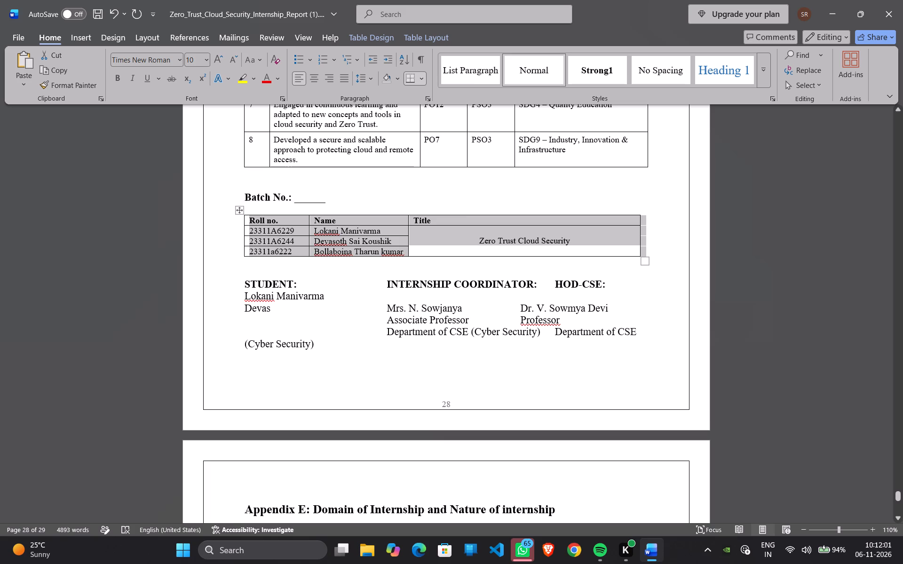
key(ctrl+c)
drag(252, 278, 243, 286)
double_click(243, 286)
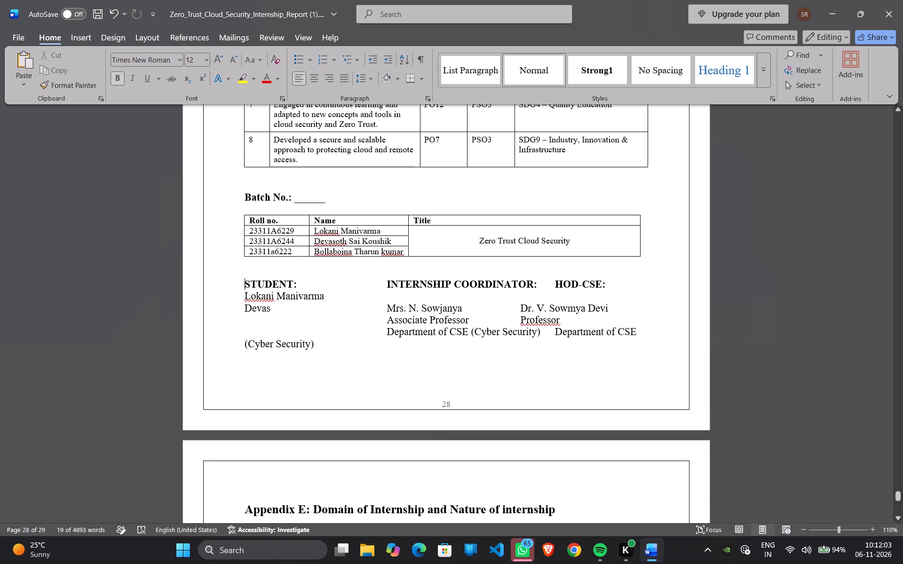
drag(243, 286, 667, 340)
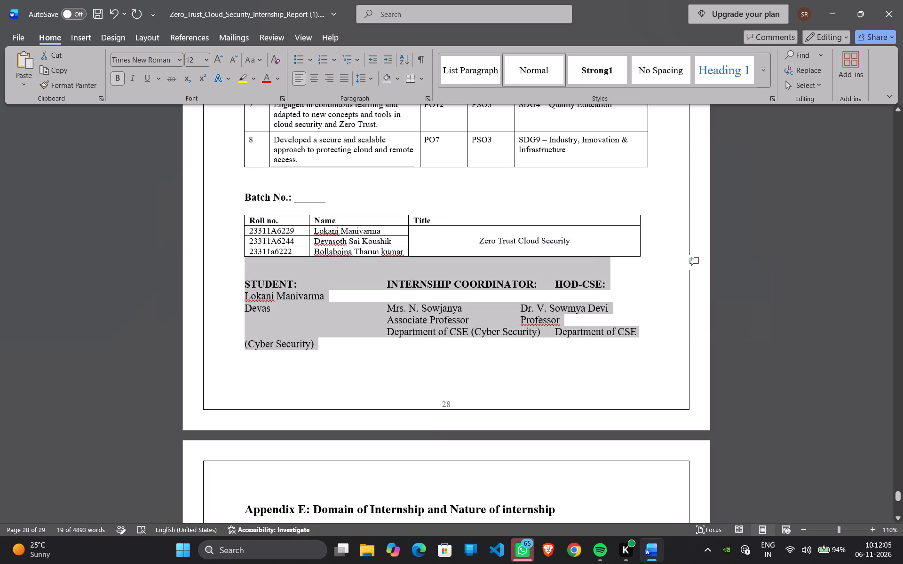
drag(667, 340, 666, 340)
key(BackSpace)
key(Return)
key(ctrl+v)
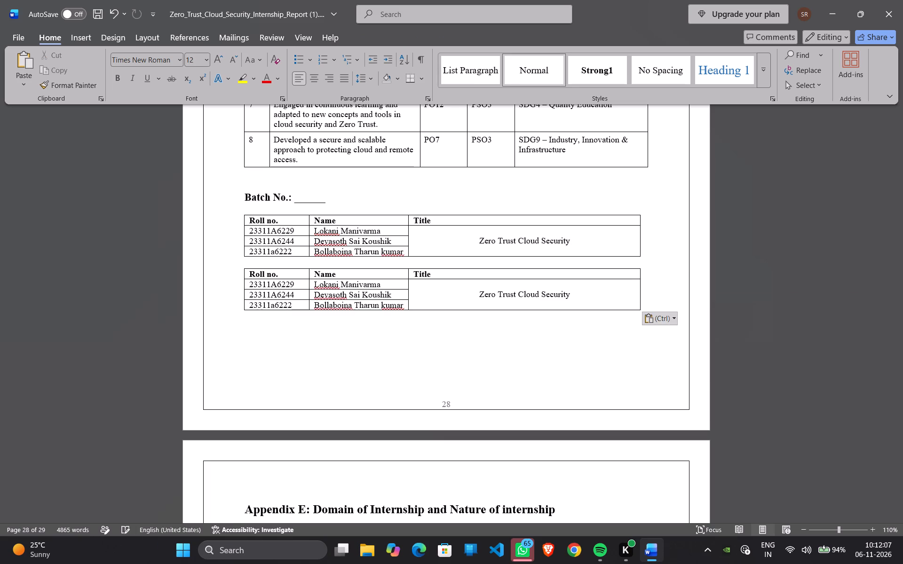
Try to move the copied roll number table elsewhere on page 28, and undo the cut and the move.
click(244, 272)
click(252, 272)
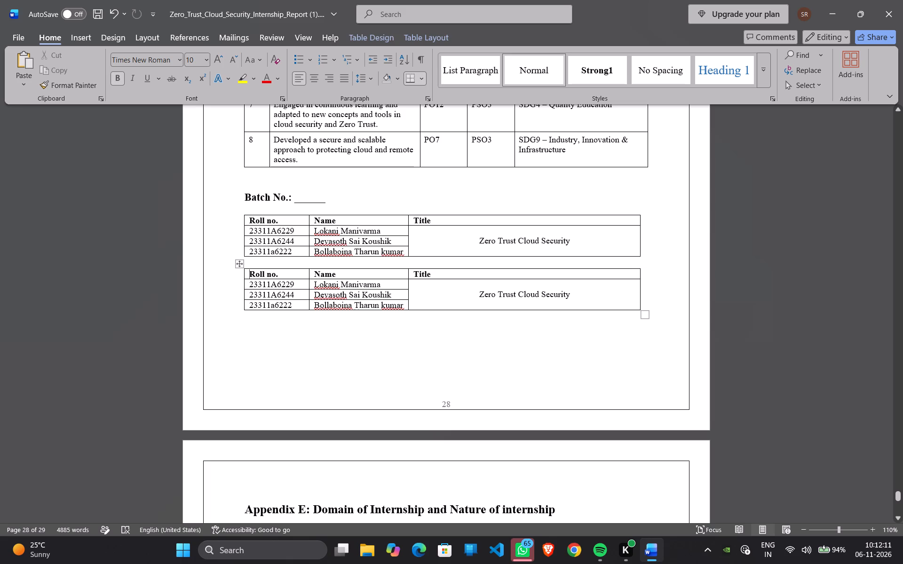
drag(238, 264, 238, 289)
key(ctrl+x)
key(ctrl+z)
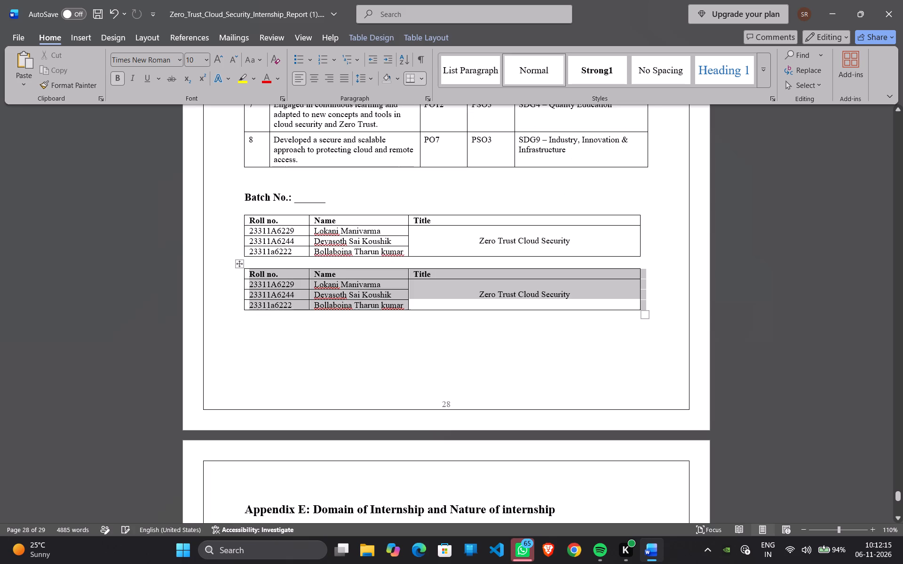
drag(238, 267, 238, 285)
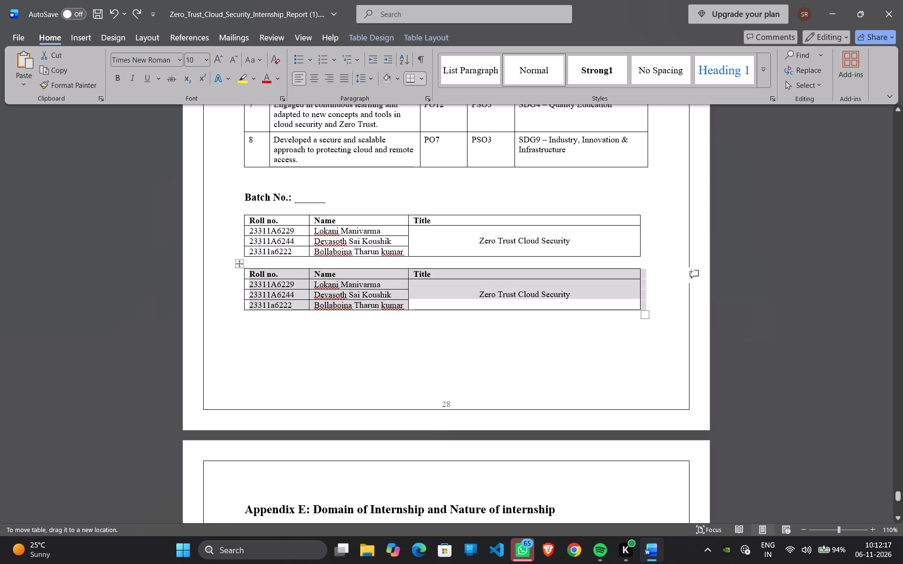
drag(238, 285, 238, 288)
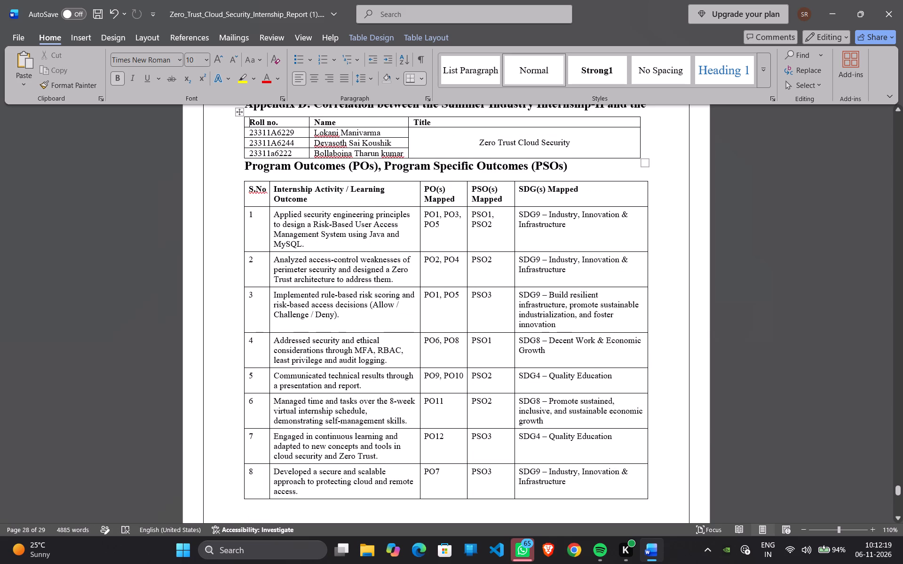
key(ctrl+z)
Change the first two headings of the copied table on page 28 to STUDENTS and INTERNSHIPCOORDINATOR.
scroll(397, 341, down, 1)
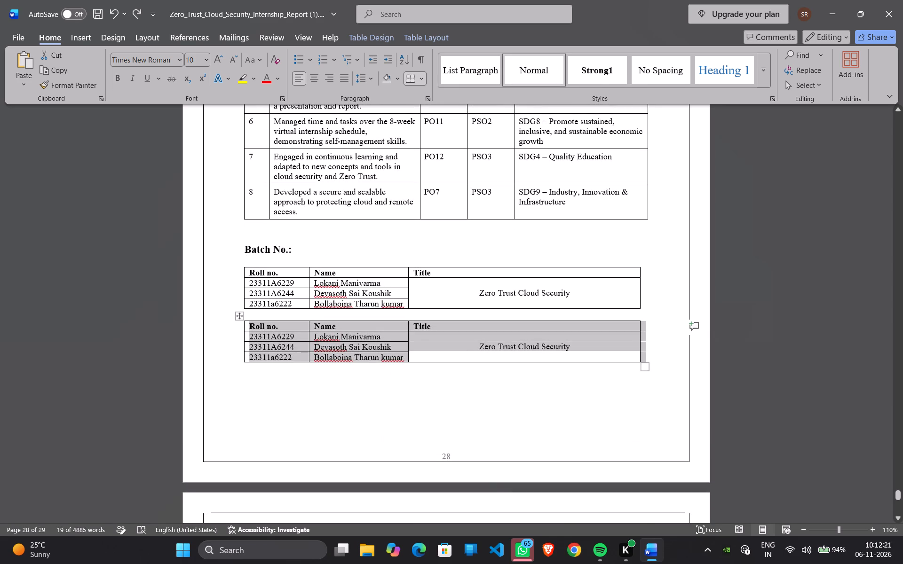
triple_click(286, 326)
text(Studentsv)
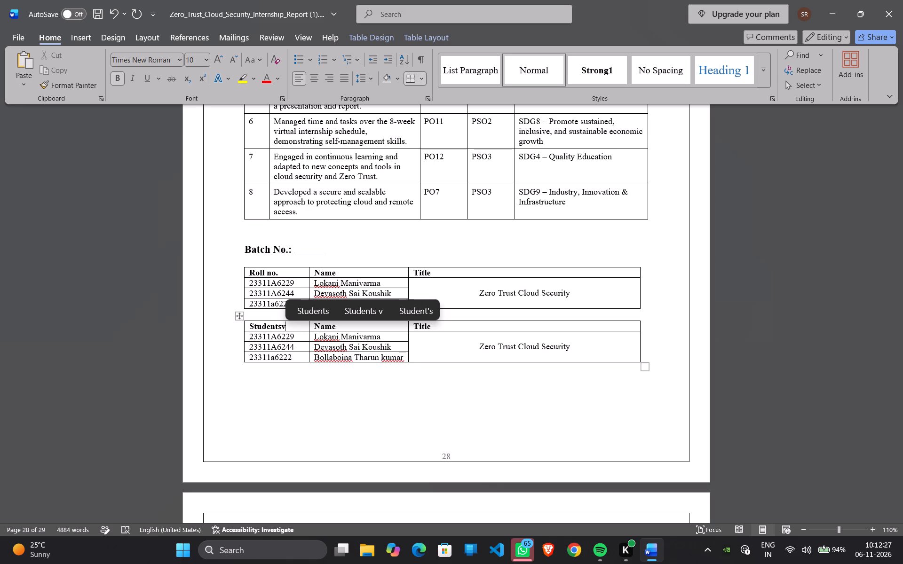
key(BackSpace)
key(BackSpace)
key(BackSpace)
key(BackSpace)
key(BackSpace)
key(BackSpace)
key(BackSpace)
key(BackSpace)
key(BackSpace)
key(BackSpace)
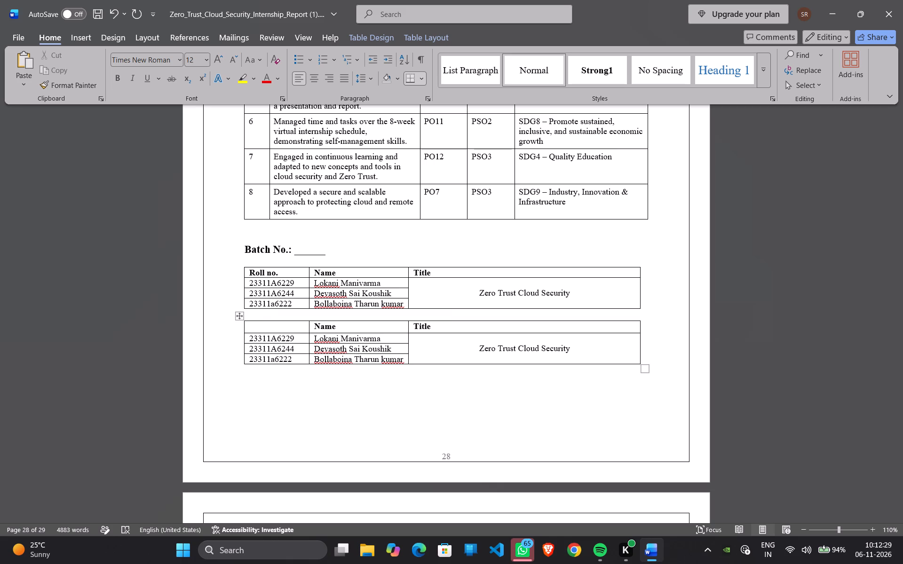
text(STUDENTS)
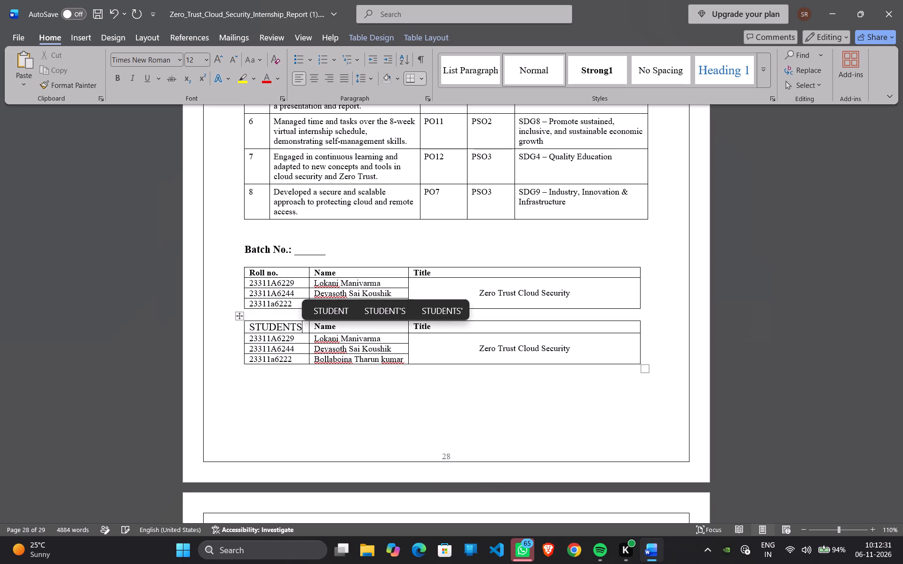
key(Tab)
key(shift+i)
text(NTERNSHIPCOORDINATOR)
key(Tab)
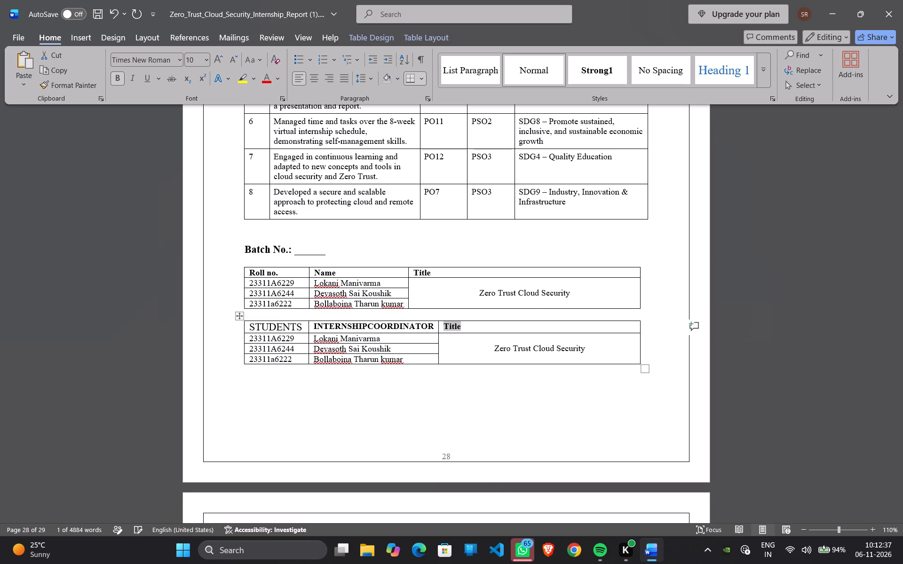
Replace the Title heading in the copied table with "HOD - CSE(CS)", with a space on each side of the hyphen.
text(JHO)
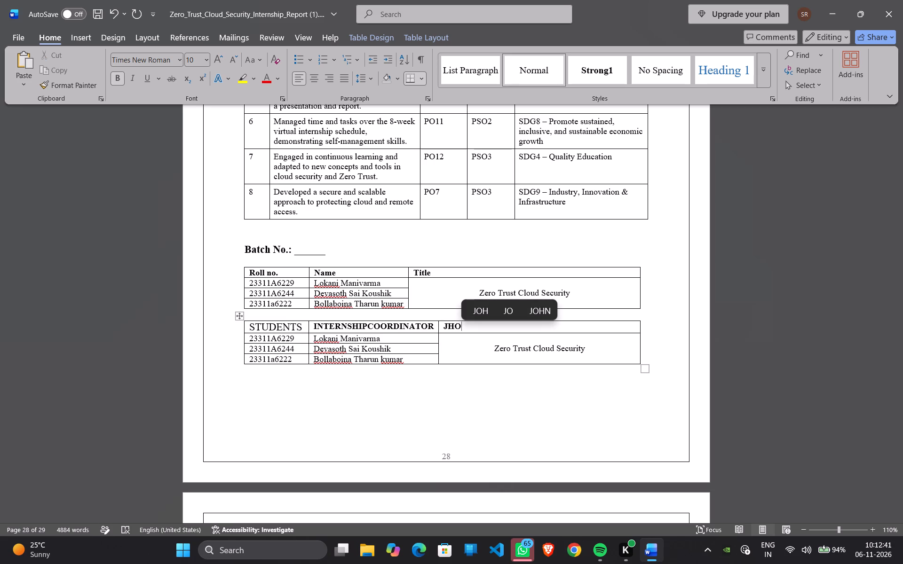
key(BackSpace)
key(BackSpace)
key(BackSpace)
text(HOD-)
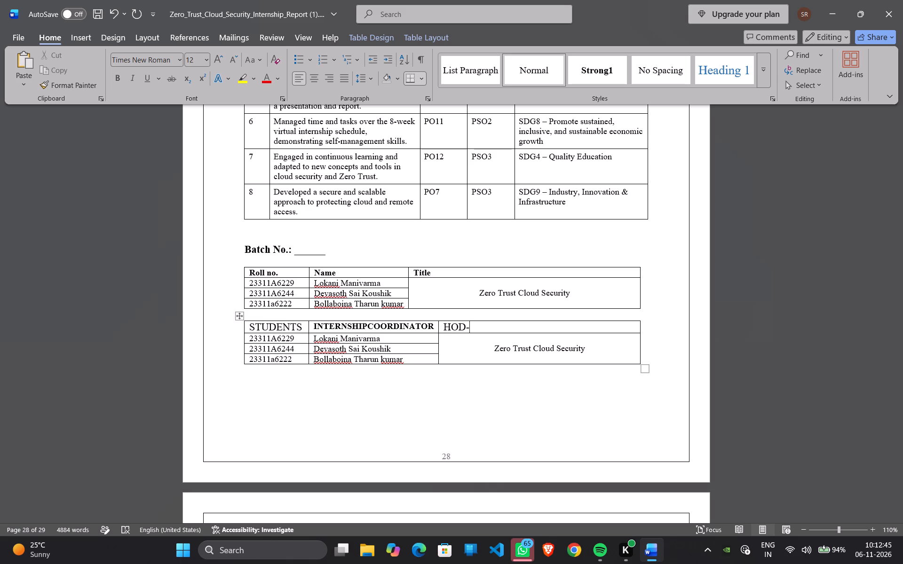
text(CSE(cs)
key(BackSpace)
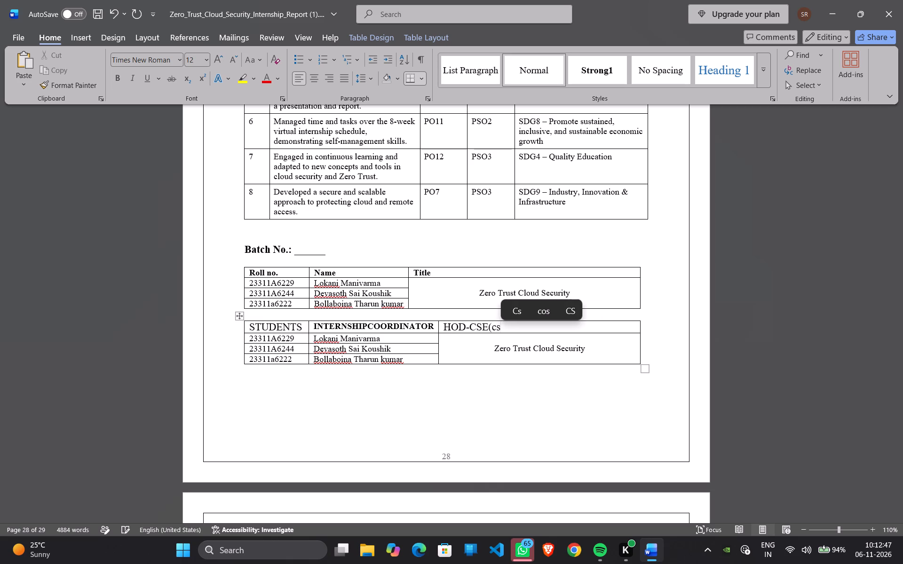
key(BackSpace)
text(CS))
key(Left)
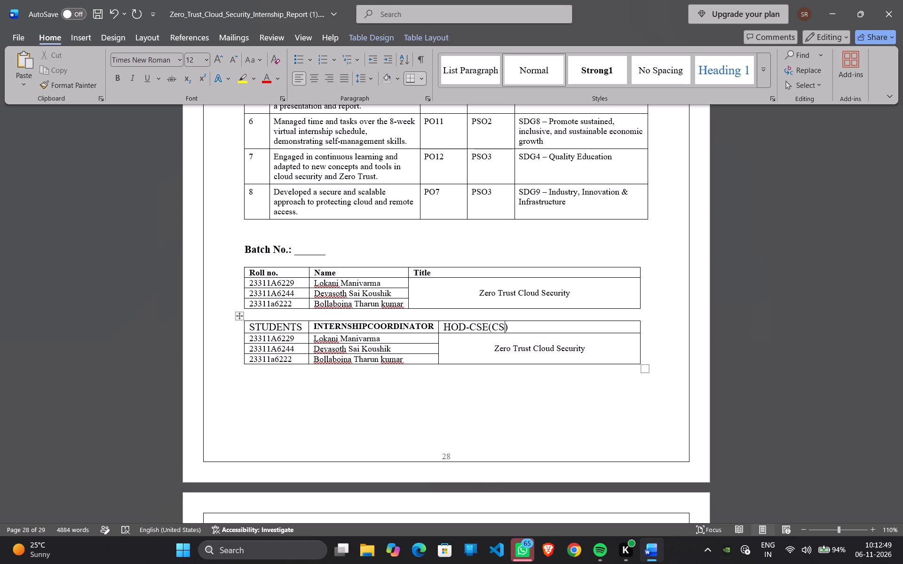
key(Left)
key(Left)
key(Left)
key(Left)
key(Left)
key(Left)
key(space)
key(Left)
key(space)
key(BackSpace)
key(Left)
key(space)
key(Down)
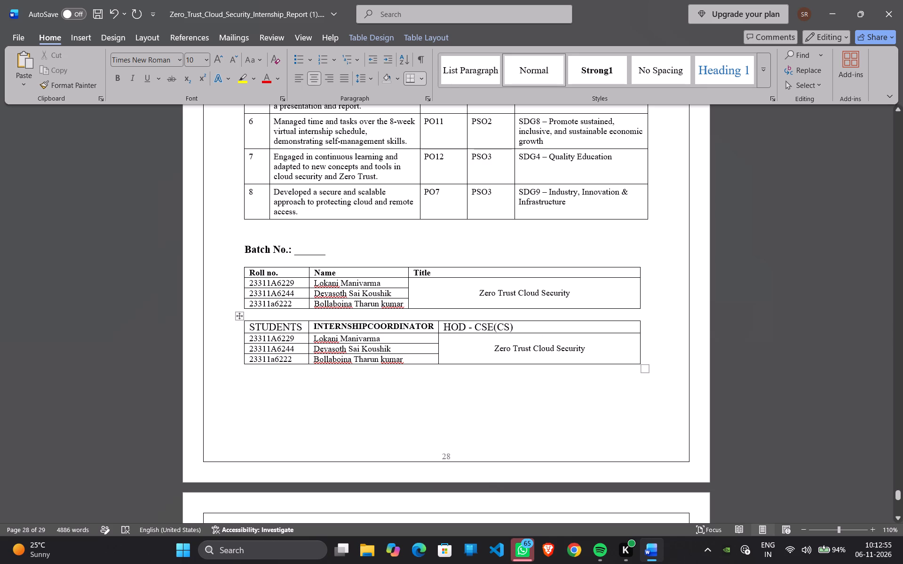
Widen the STUDENTS column of the signature table on page 28.
drag(307, 329, 344, 333)
Move the three student names from the coordinator column into the STUDENTS column, replacing the roll numbers row by row.
double_click(301, 339)
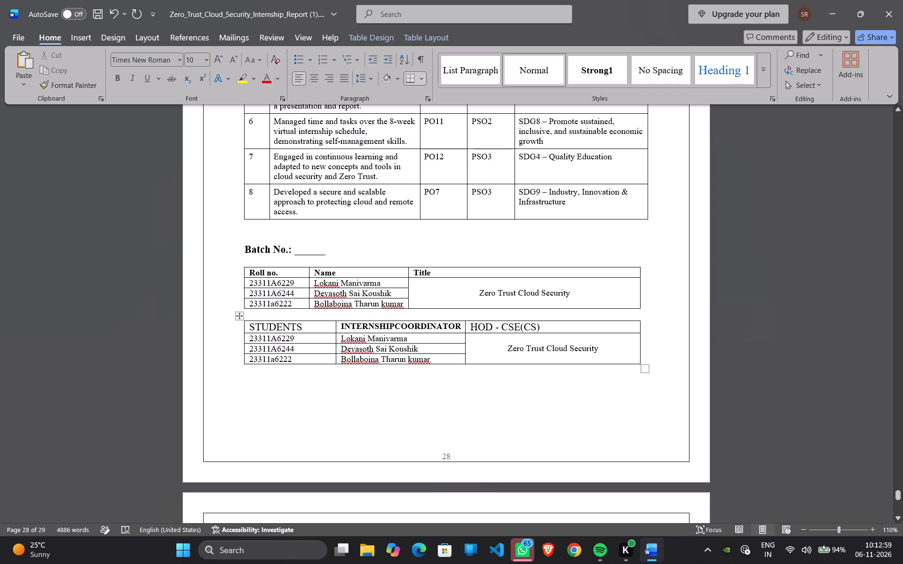
drag(414, 340, 343, 337)
key(ctrl+c)
key(ctrl+x)
drag(298, 336, 261, 338)
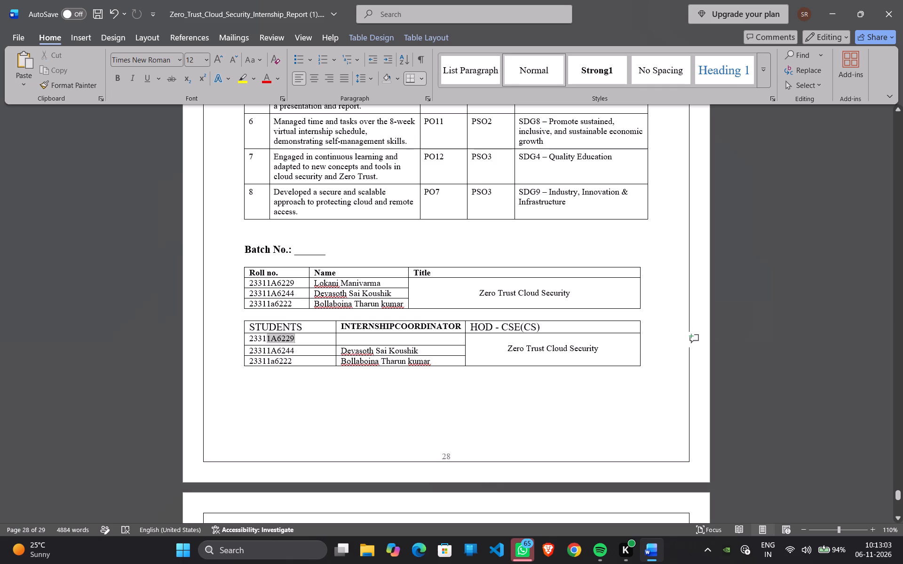
drag(261, 338, 245, 339)
key(ctrl+v)
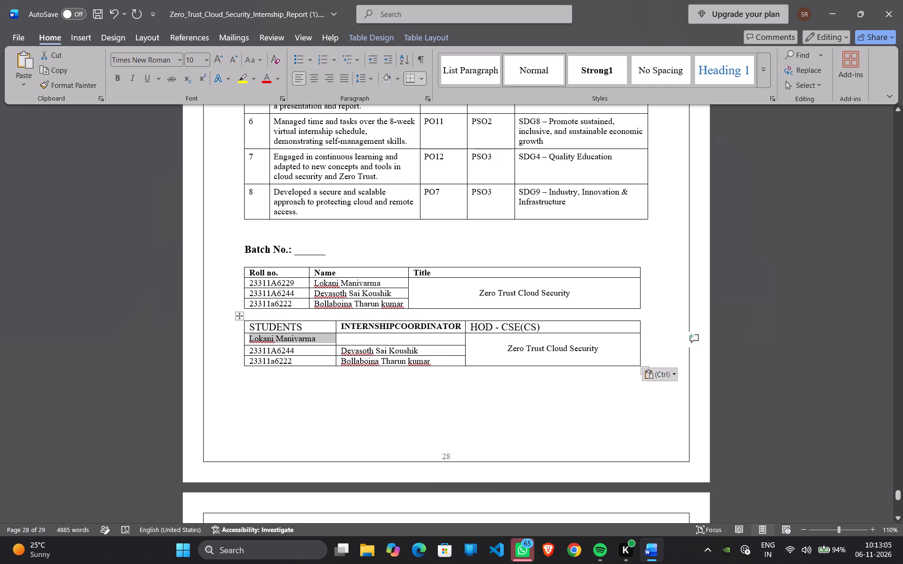
drag(342, 351, 424, 353)
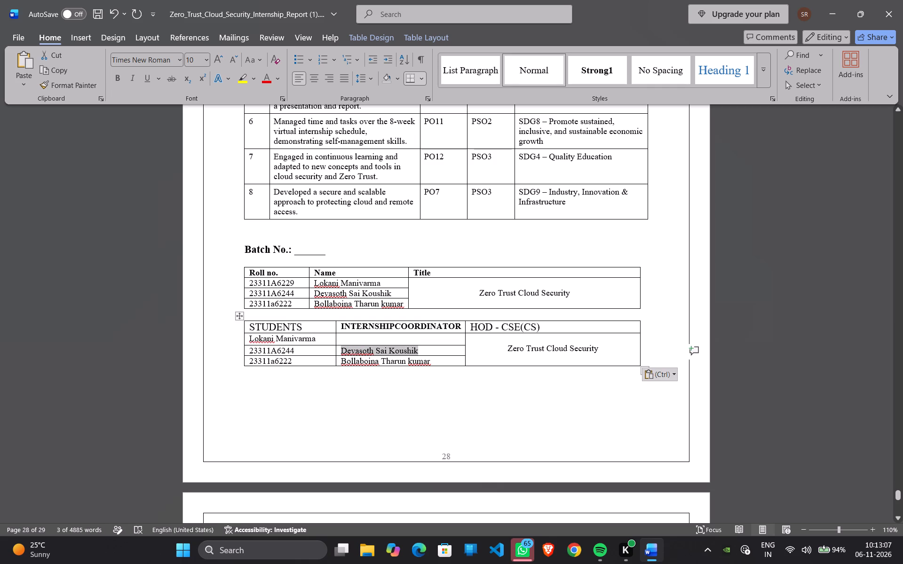
key(ctrl+x)
drag(302, 347, 235, 346)
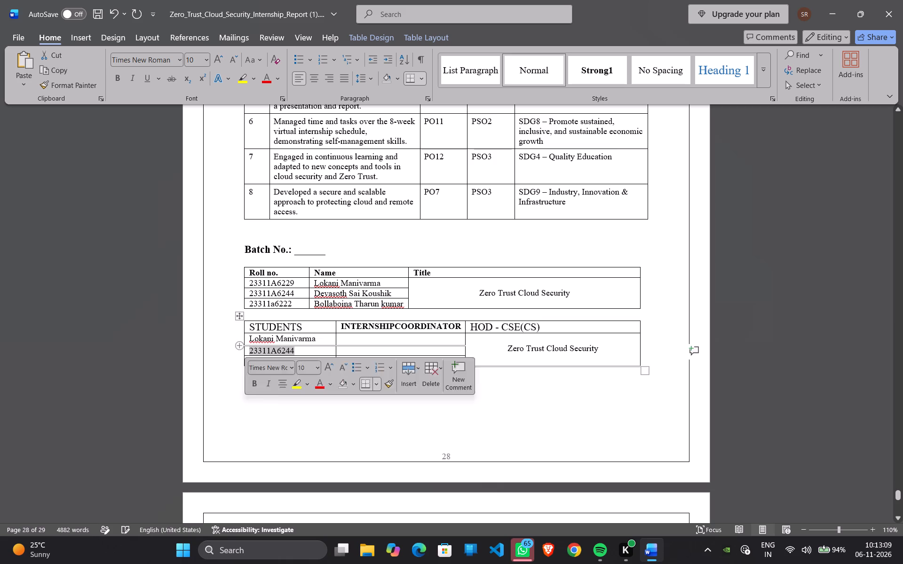
key(ctrl+v)
drag(430, 361, 412, 365)
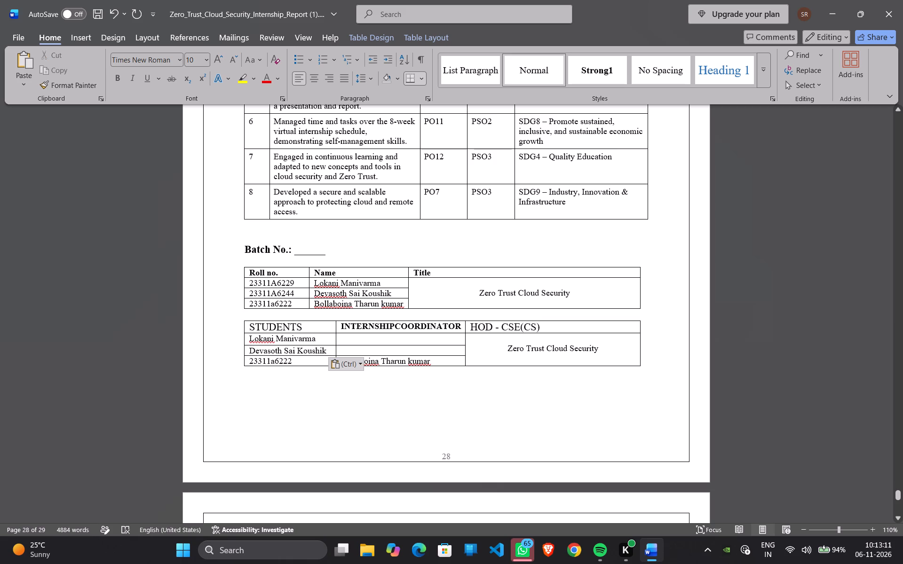
drag(412, 365, 342, 365)
key(ctrl+x)
drag(307, 363, 232, 366)
key(ctrl+v)
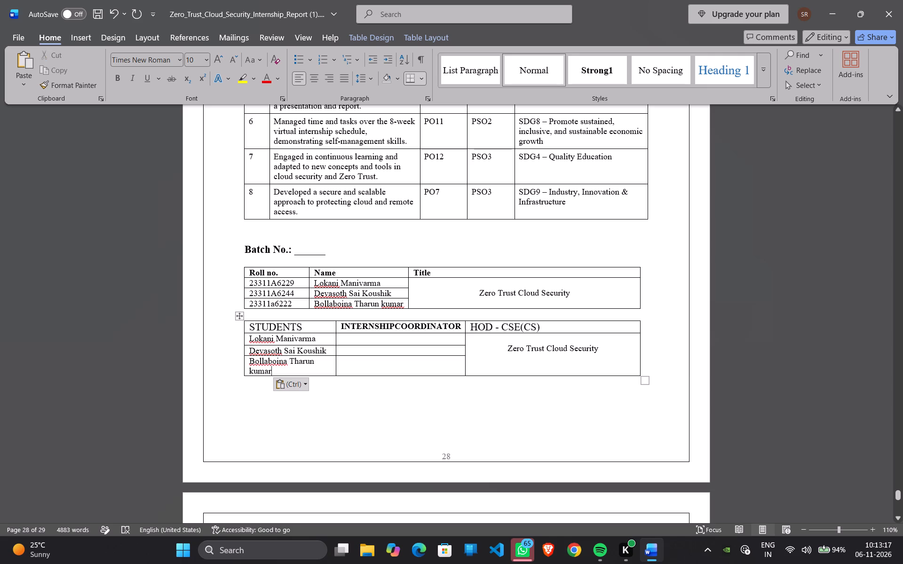
Resize the signature table's columns so the student names and the INTERNSHIPCOORDINATOR heading fit on one line, with a narrower HOD column.
click(337, 352)
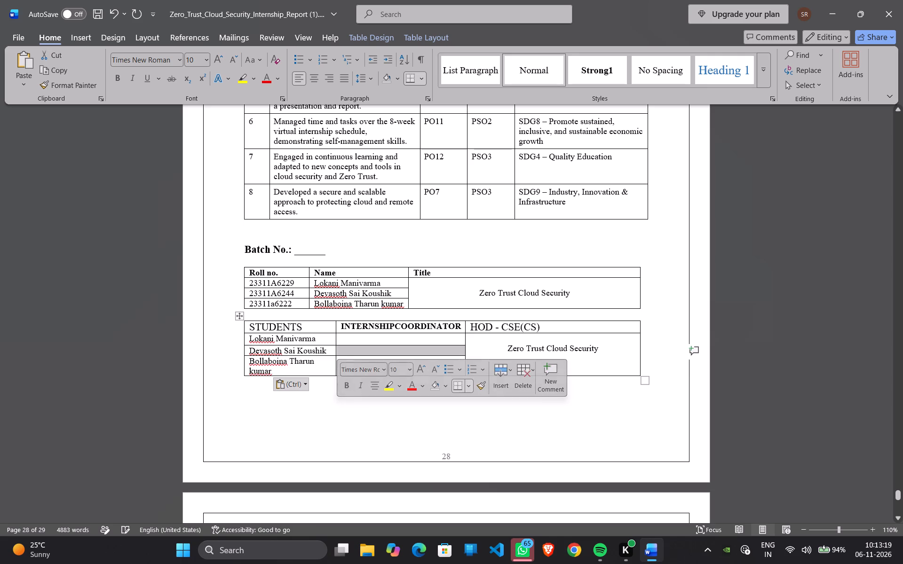
drag(334, 342, 338, 341)
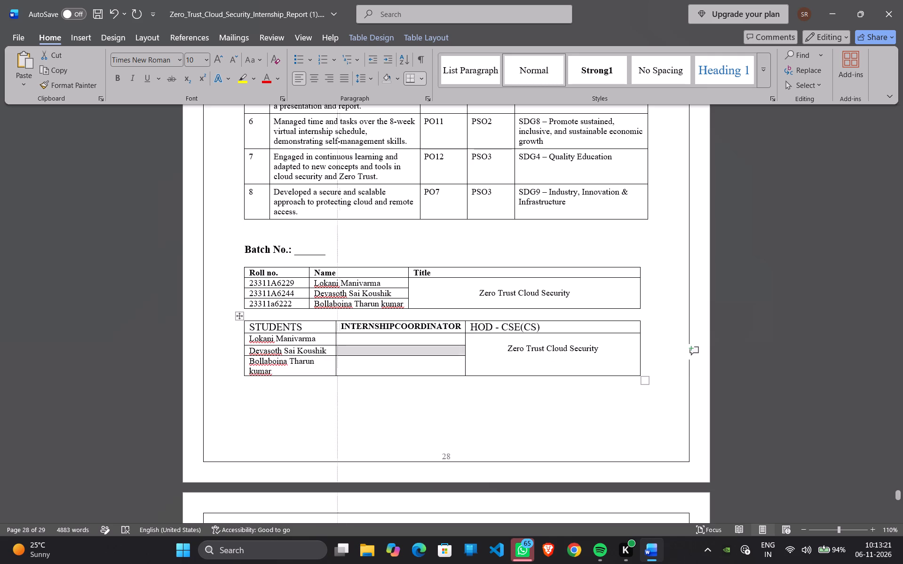
drag(338, 341, 348, 345)
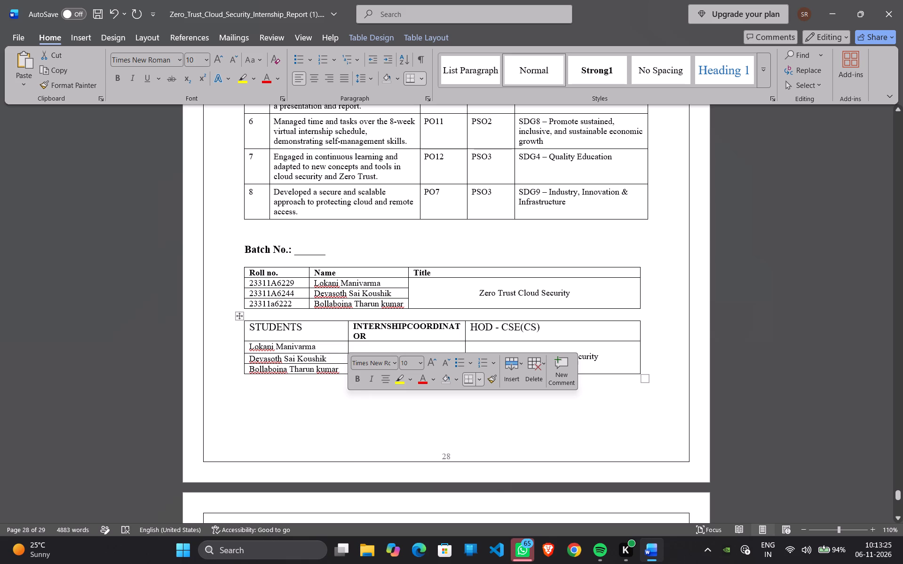
drag(639, 331, 610, 335)
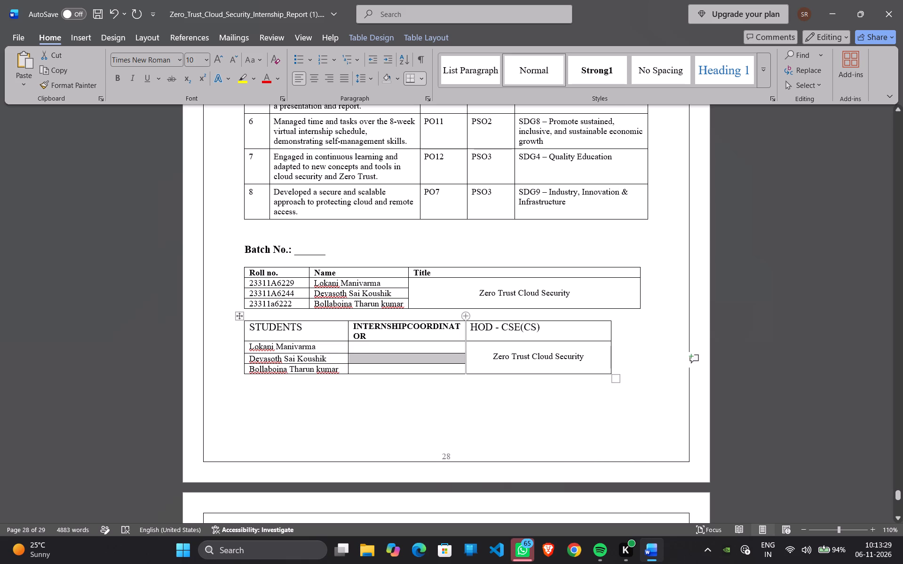
drag(465, 327, 486, 328)
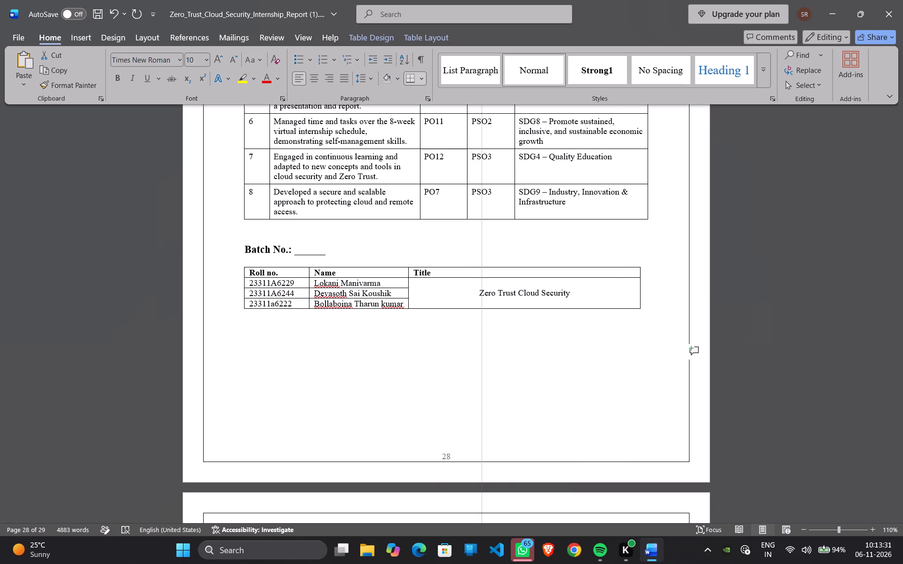
drag(486, 328, 483, 334)
Enter the coordinator's name with the title Mrs. in the first row under INTERNSHIPCOORDINATOR, matching the signature block on page 29.
click(376, 344)
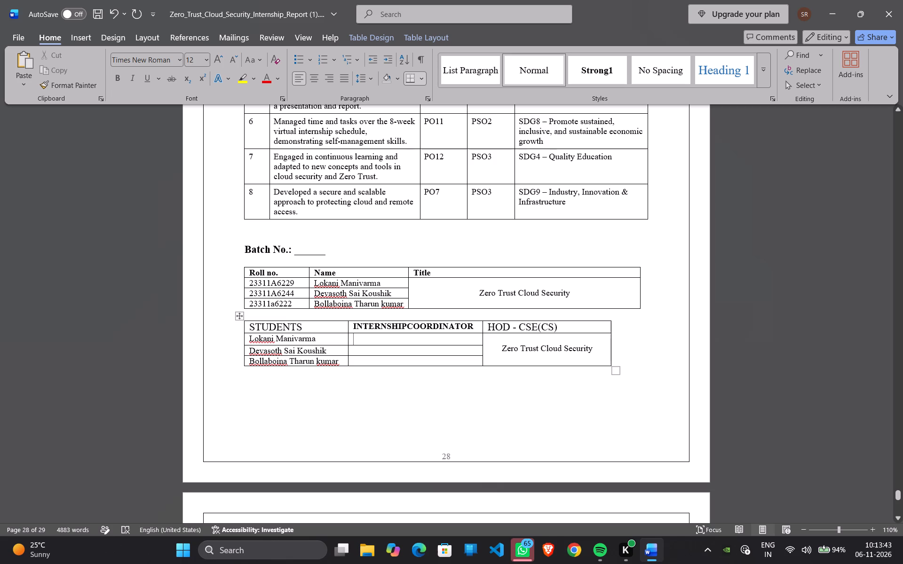
scroll(364, 349, down, 6)
scroll(364, 349, up, 1)
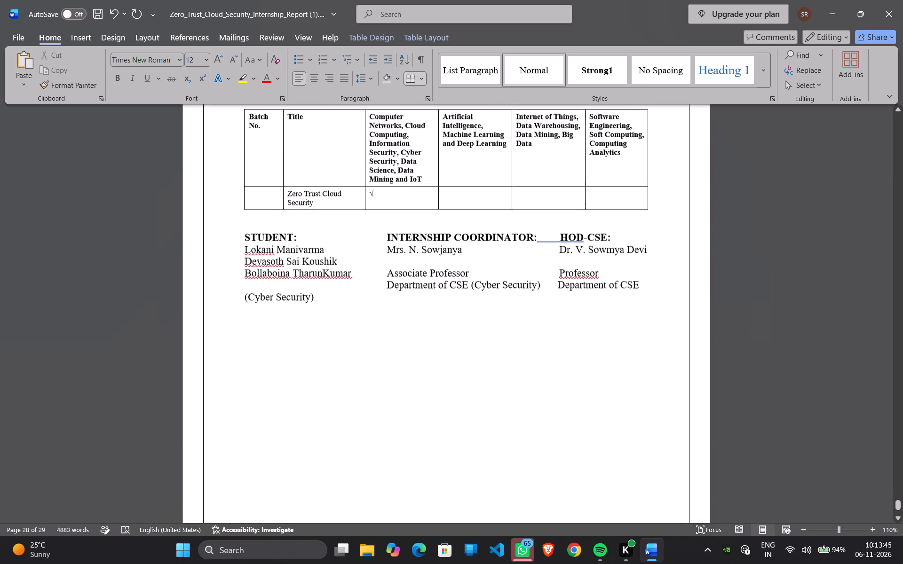
scroll(364, 349, up, 1)
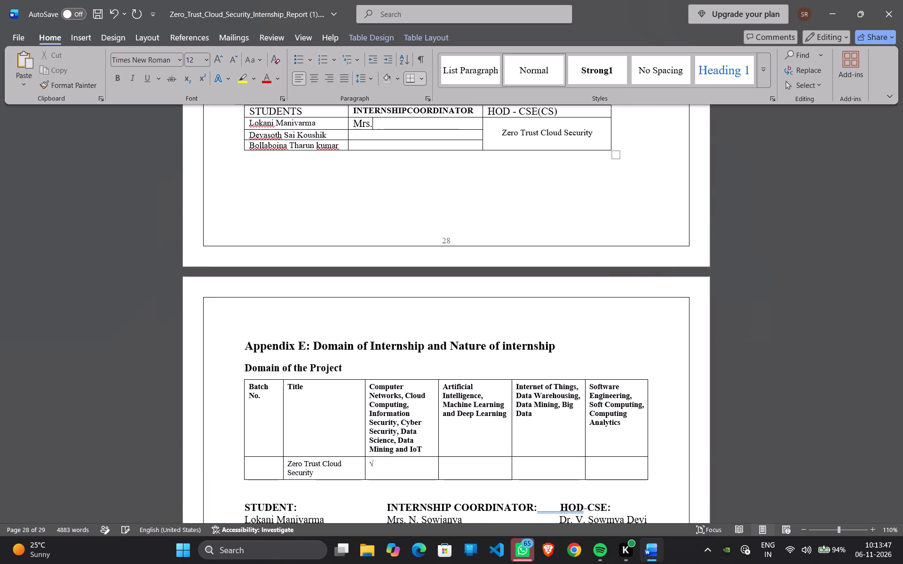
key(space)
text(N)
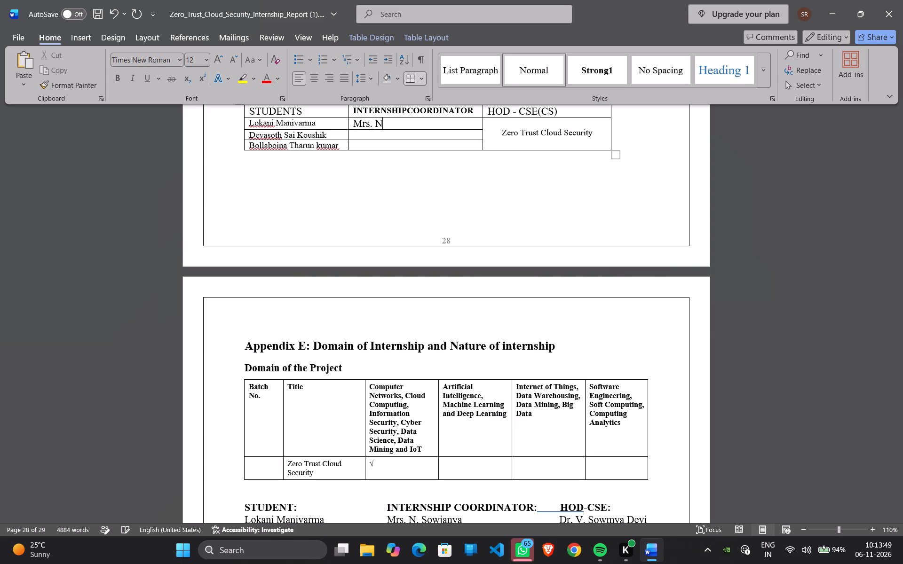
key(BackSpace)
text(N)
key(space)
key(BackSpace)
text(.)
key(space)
scroll(364, 349, down, 1)
scroll(364, 349, up, 1)
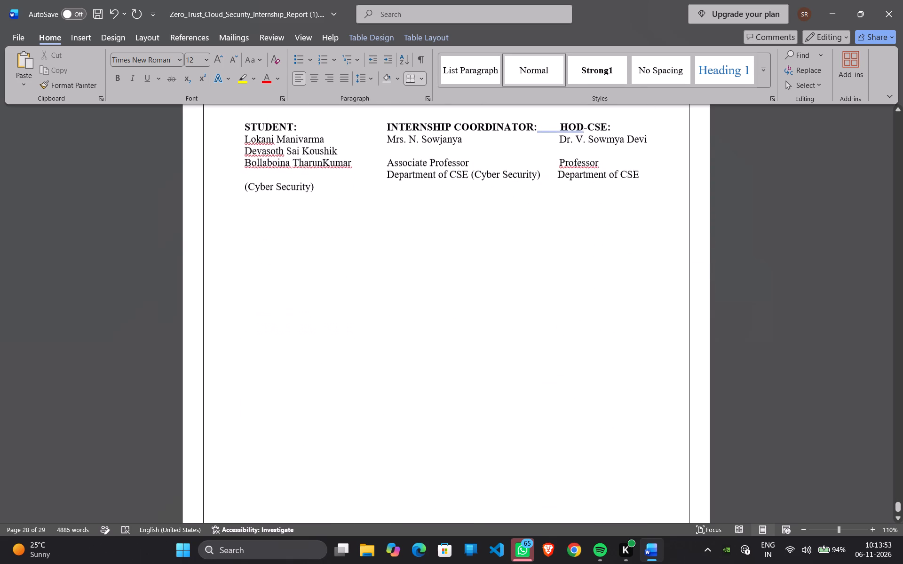
scroll(364, 349, up, 1)
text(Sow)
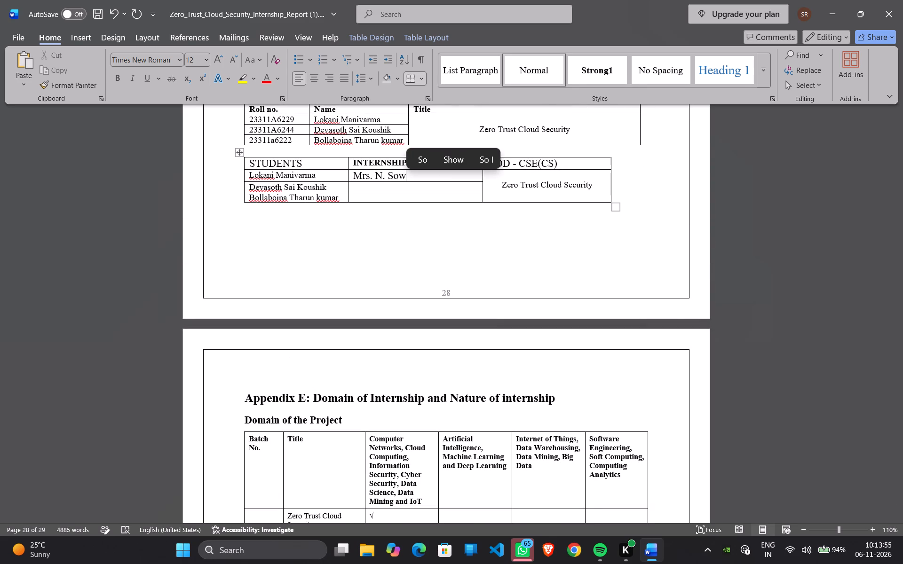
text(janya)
click(364, 349)
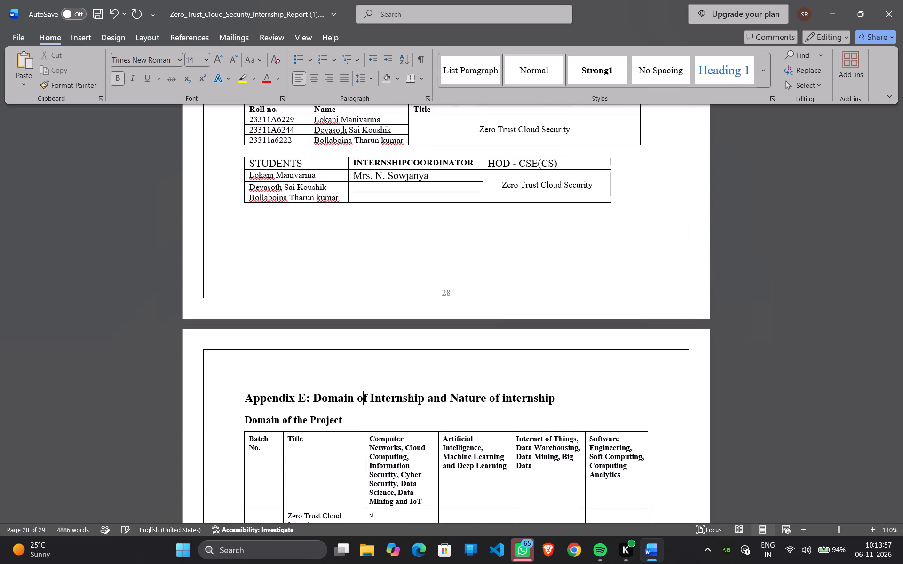
Enter Associate Professor in the second row under INTERNSHIPCOORDINATOR in the page 28 signature table.
key(Down)
key(Down)
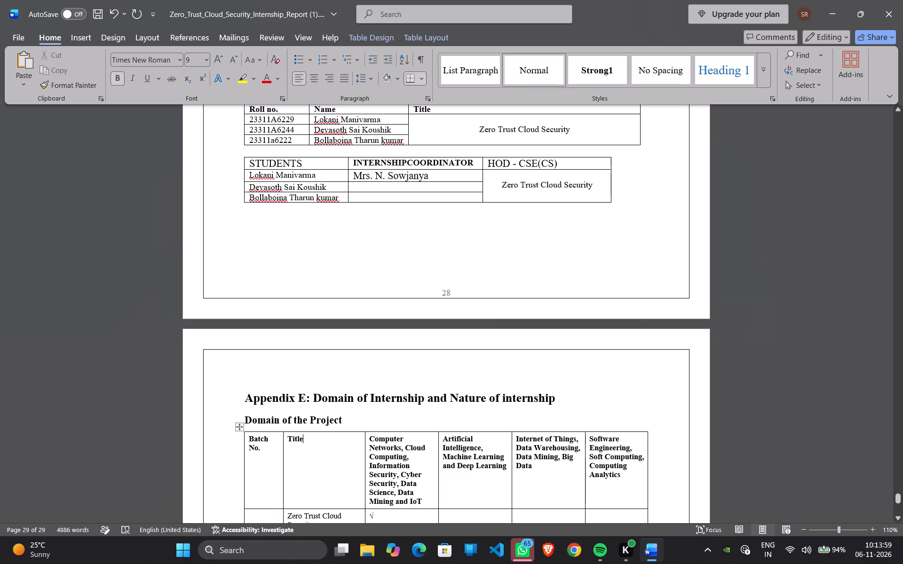
click(383, 189)
scroll(383, 189, right, 2)
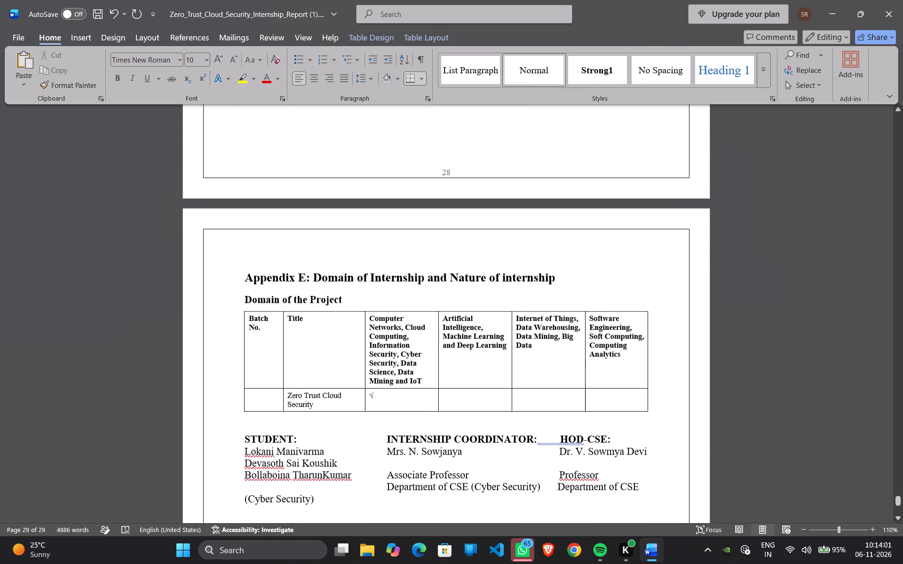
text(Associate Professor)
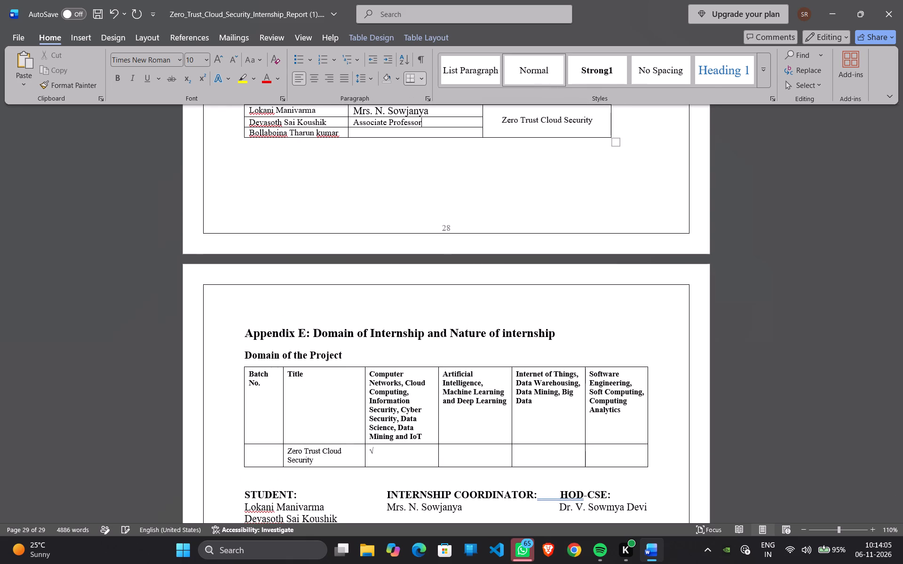
Enter Department of CSE(CS) in the third row under INTERNSHIPCOORDINATOR.
scroll(383, 189, down, 2)
scroll(383, 189, up, 1)
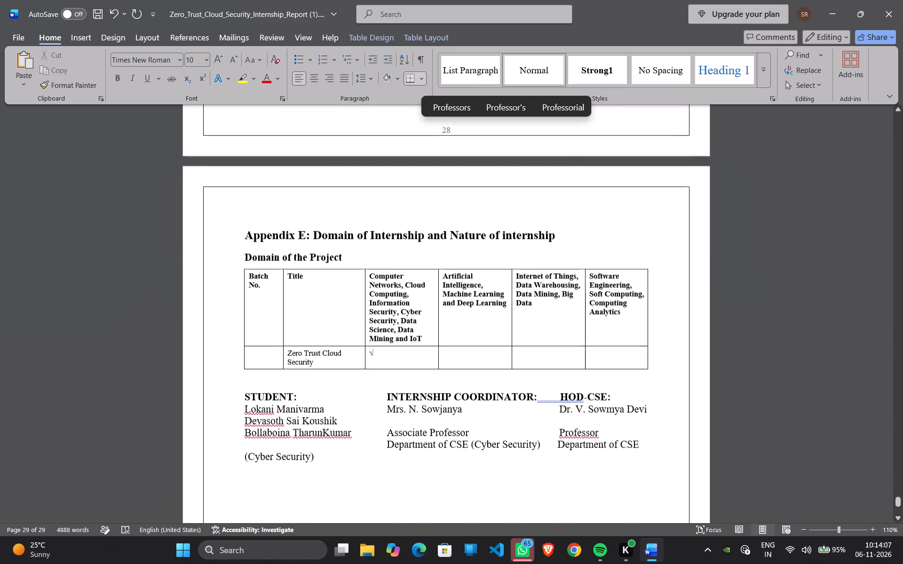
scroll(383, 189, up, 2)
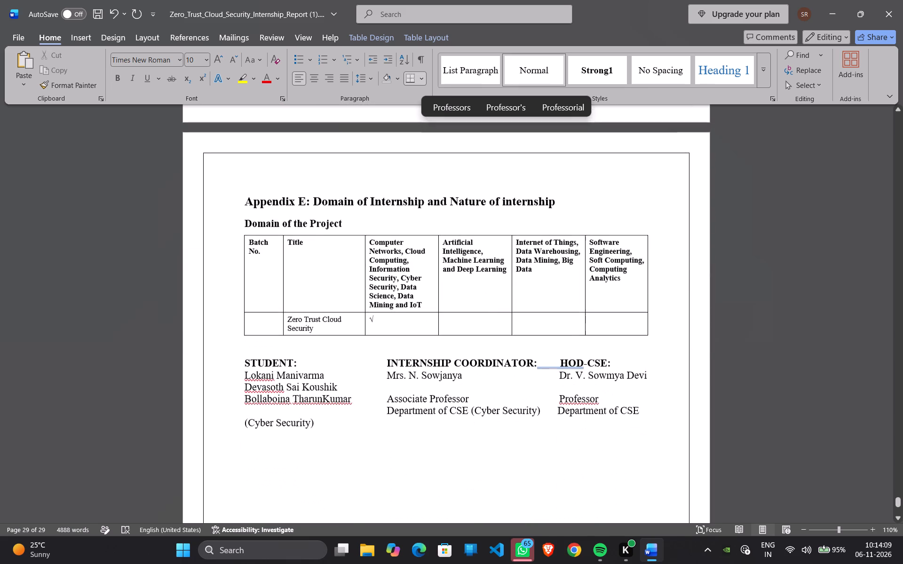
scroll(383, 189, up, 2)
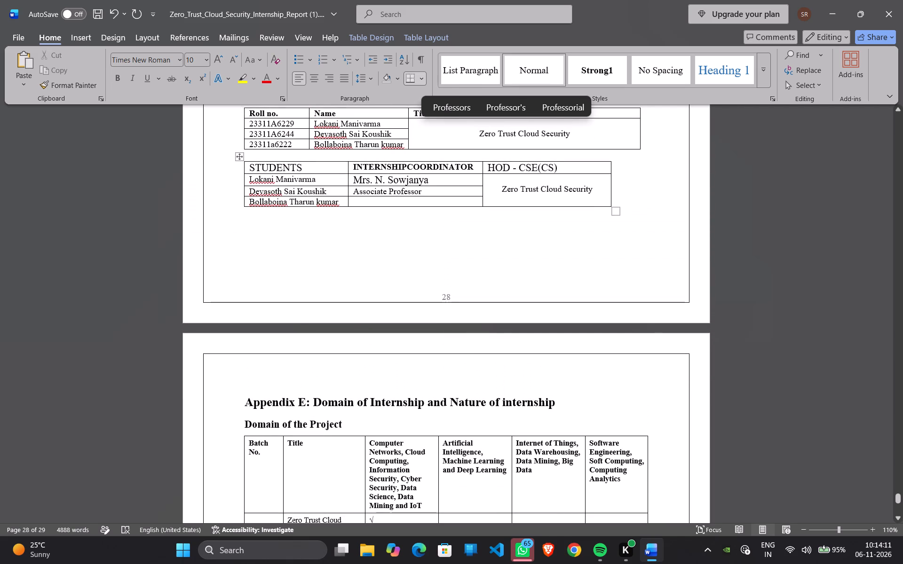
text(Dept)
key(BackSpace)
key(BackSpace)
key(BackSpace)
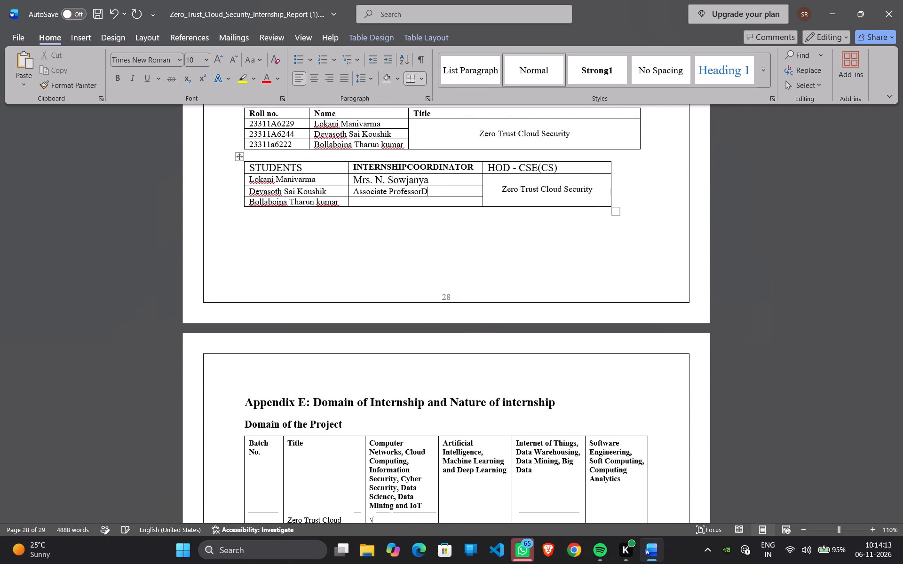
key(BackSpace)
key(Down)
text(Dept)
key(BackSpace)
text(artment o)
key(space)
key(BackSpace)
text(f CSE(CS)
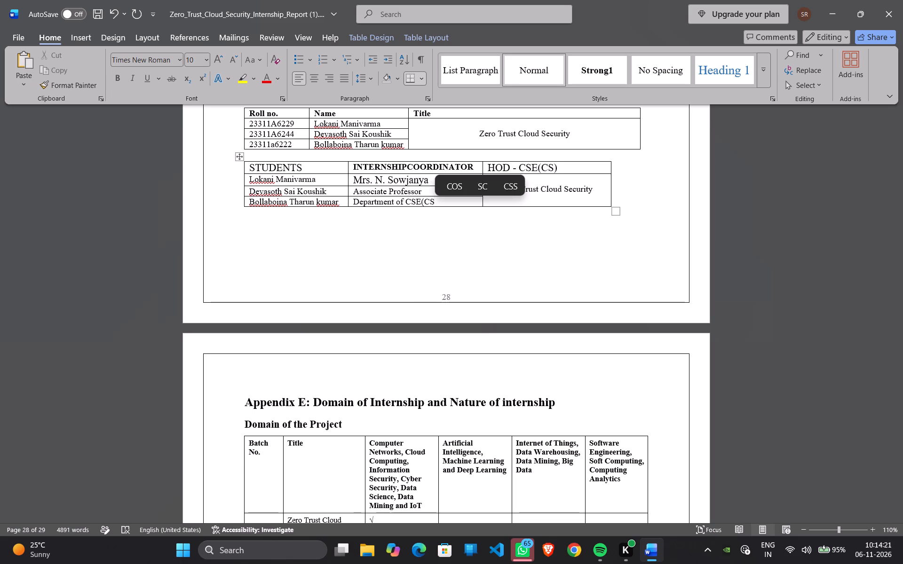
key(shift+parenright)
Clear the text Zero Trust Cloud Security from the merged cell under HOD - CSE(CS) and make the cell left-aligned.
drag(504, 186, 558, 191)
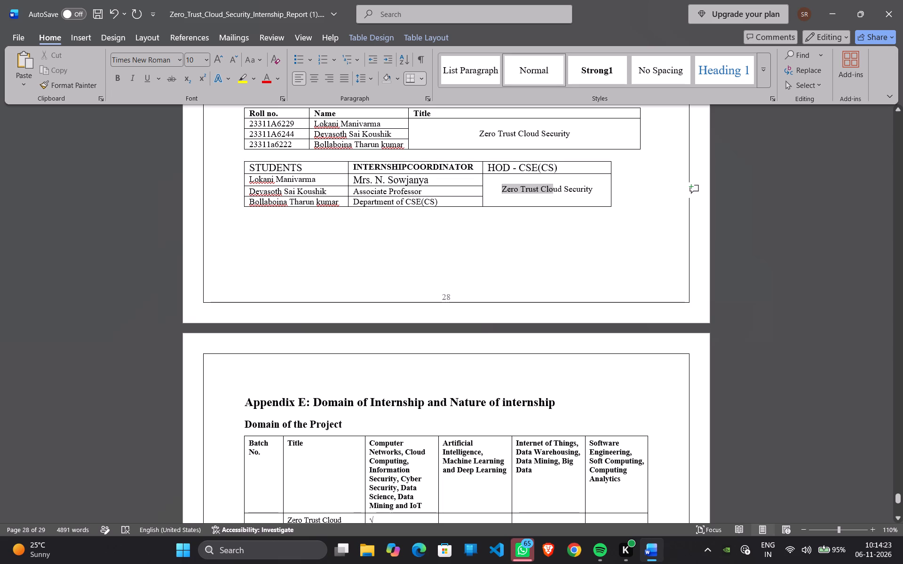
drag(558, 191, 575, 194)
key(BackSpace)
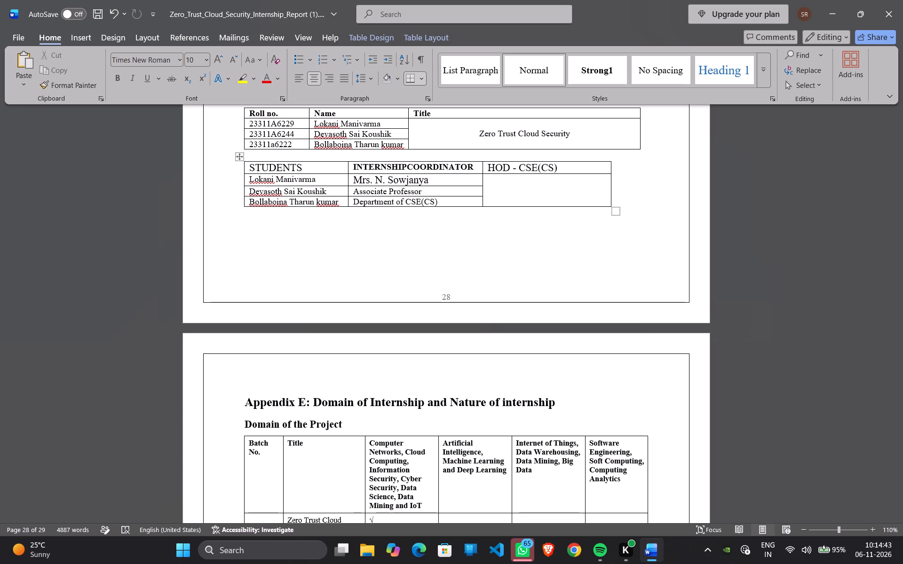
key(BackSpace)
key(BackSpace)
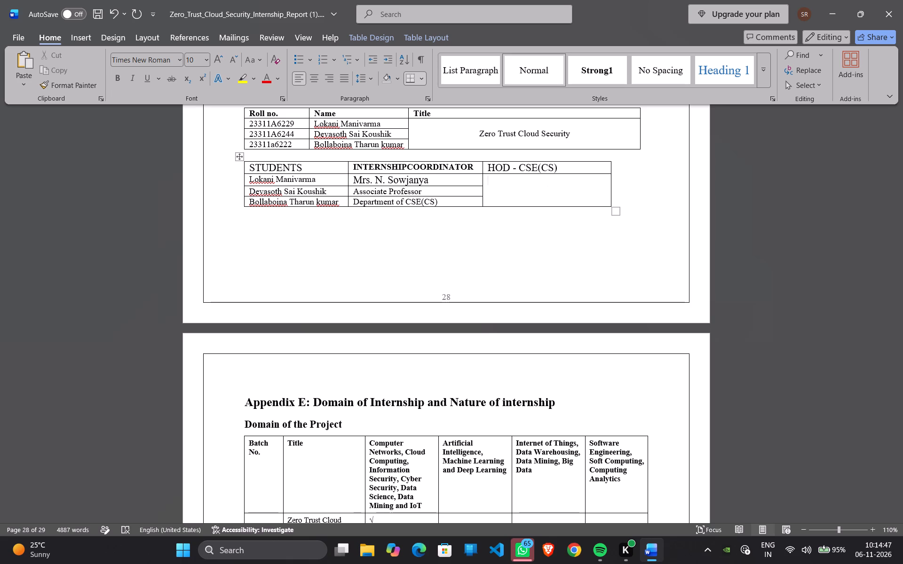
Enter the HOD's name with the title Dr. in the cell under HOD - CSE(CS), matching the signature block on page 29.
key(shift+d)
scroll(501, 195, down, 3)
scroll(501, 195, up, 1)
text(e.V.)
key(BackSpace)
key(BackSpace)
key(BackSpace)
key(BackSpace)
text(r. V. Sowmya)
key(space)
scroll(501, 195, down, 2)
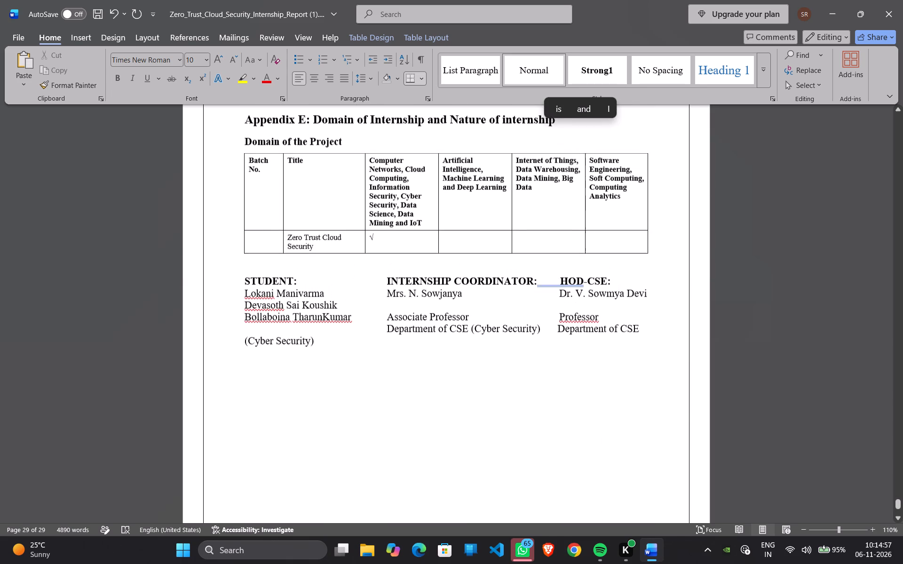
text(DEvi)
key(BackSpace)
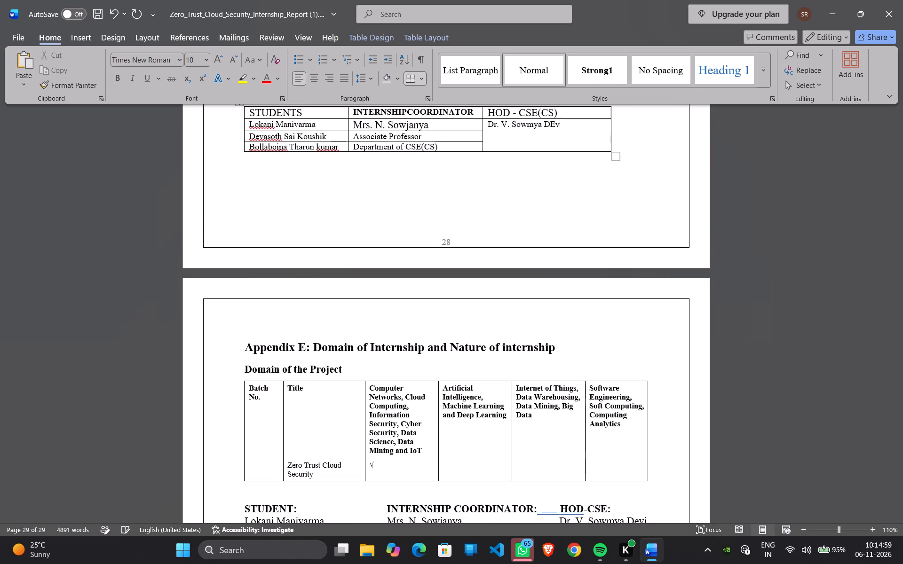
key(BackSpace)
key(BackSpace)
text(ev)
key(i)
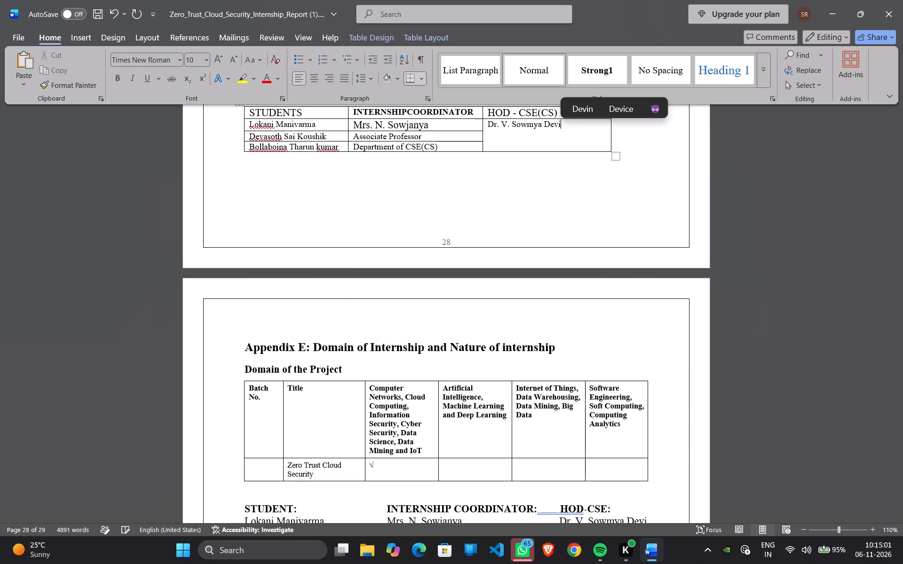
Add the line HOD & Professor below the HOD's name in the same cell.
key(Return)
scroll(501, 195, down, 1)
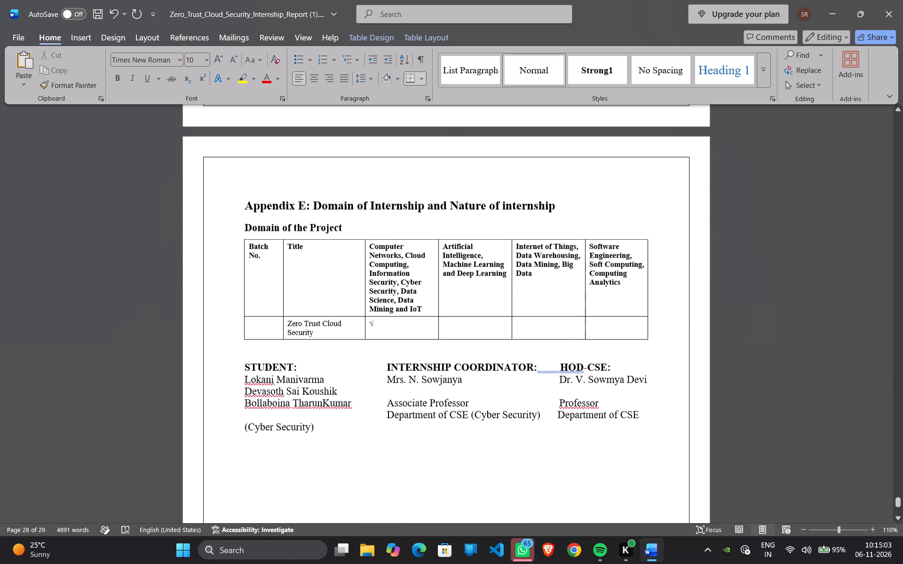
scroll(501, 195, down, 1)
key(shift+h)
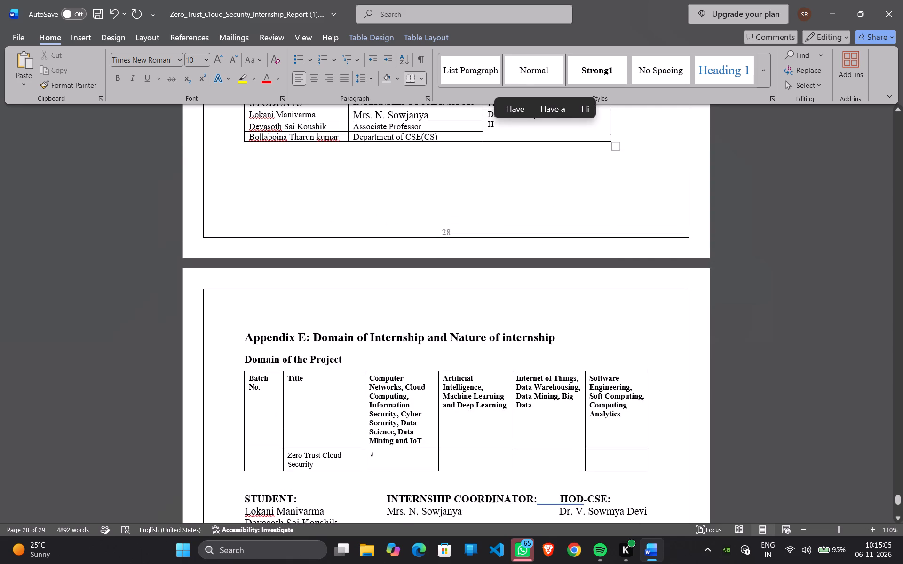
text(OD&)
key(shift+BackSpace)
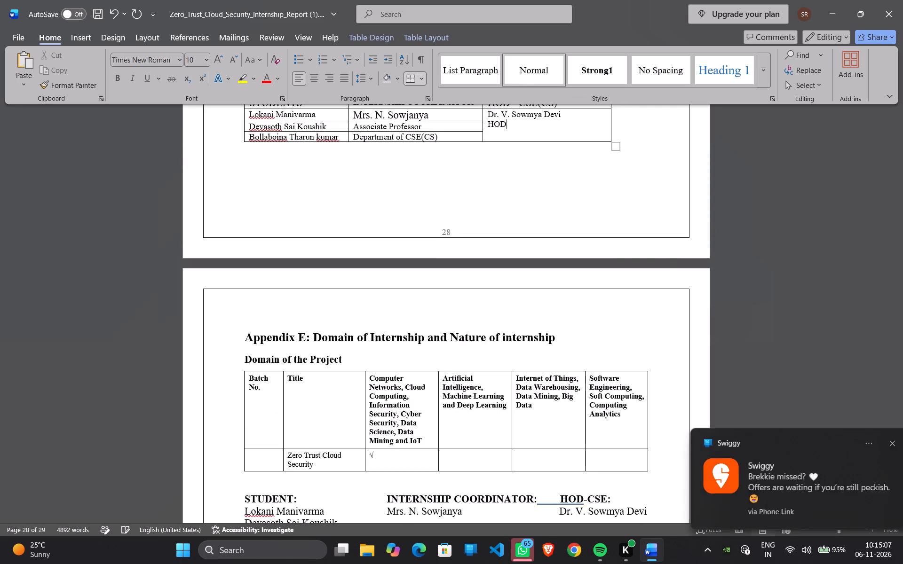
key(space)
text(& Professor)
Add Department of CSE(CS) as the third line of the HOD cell.
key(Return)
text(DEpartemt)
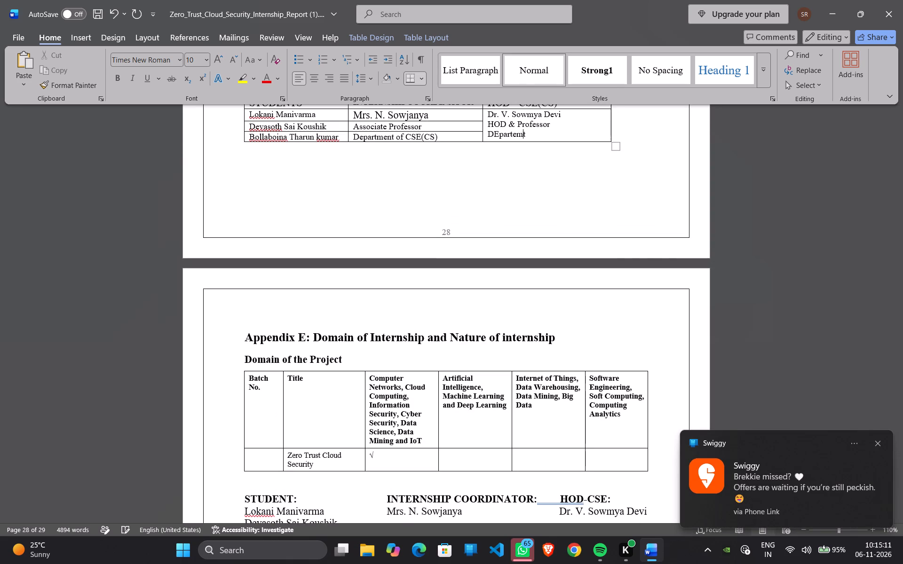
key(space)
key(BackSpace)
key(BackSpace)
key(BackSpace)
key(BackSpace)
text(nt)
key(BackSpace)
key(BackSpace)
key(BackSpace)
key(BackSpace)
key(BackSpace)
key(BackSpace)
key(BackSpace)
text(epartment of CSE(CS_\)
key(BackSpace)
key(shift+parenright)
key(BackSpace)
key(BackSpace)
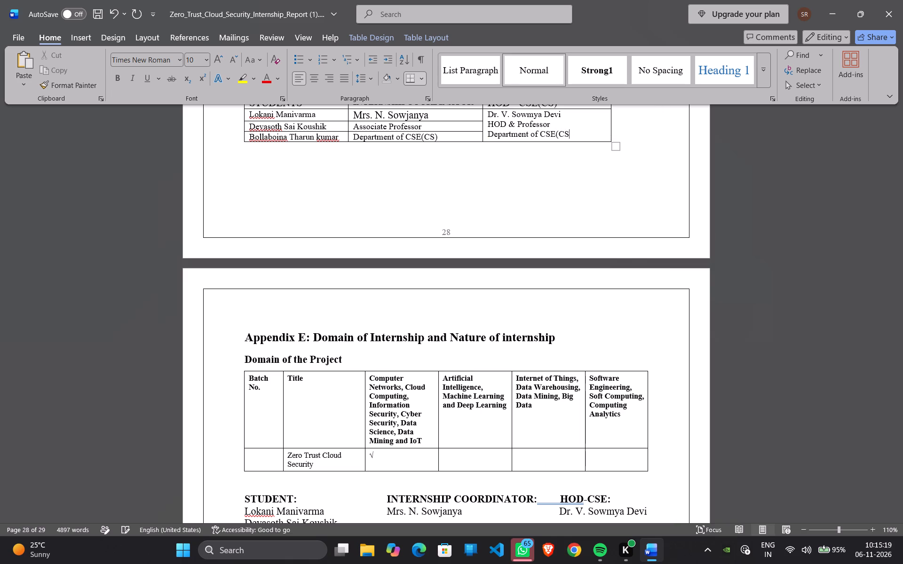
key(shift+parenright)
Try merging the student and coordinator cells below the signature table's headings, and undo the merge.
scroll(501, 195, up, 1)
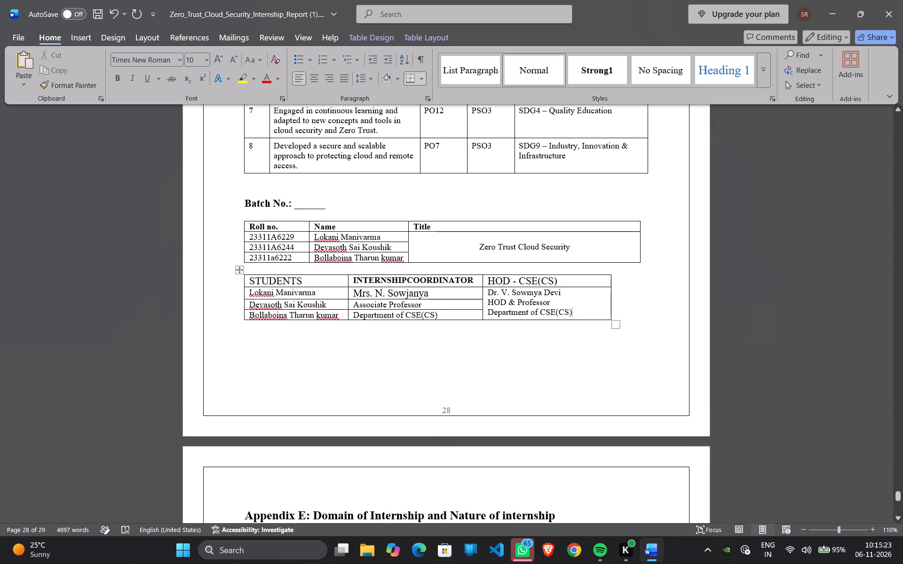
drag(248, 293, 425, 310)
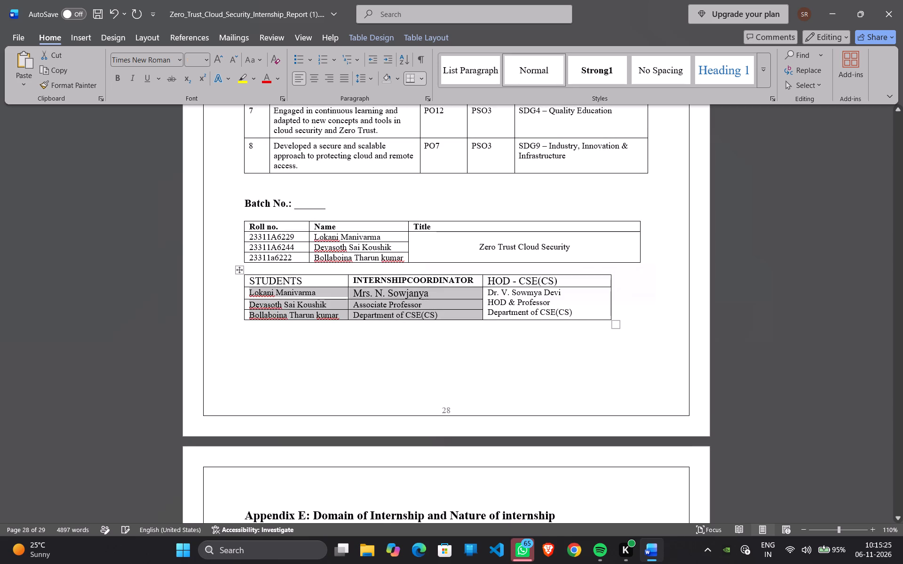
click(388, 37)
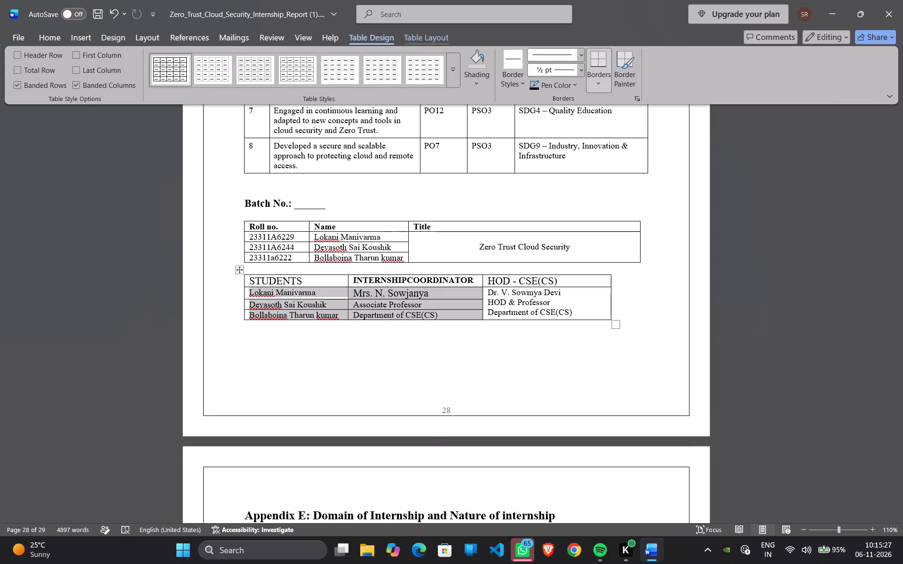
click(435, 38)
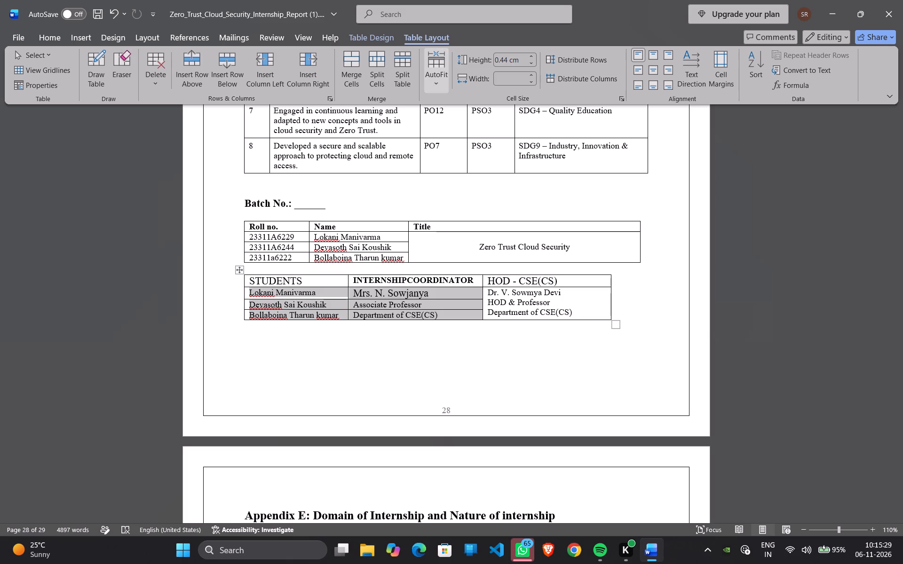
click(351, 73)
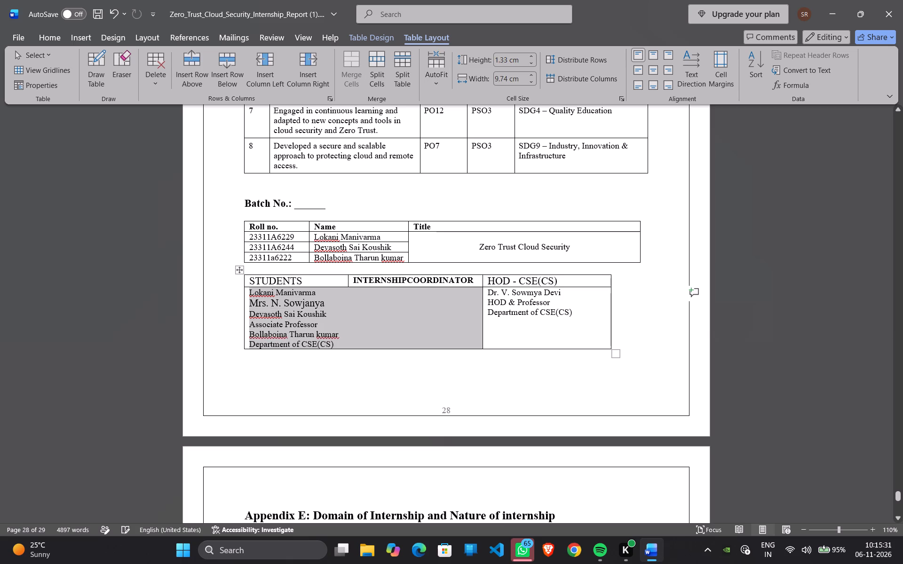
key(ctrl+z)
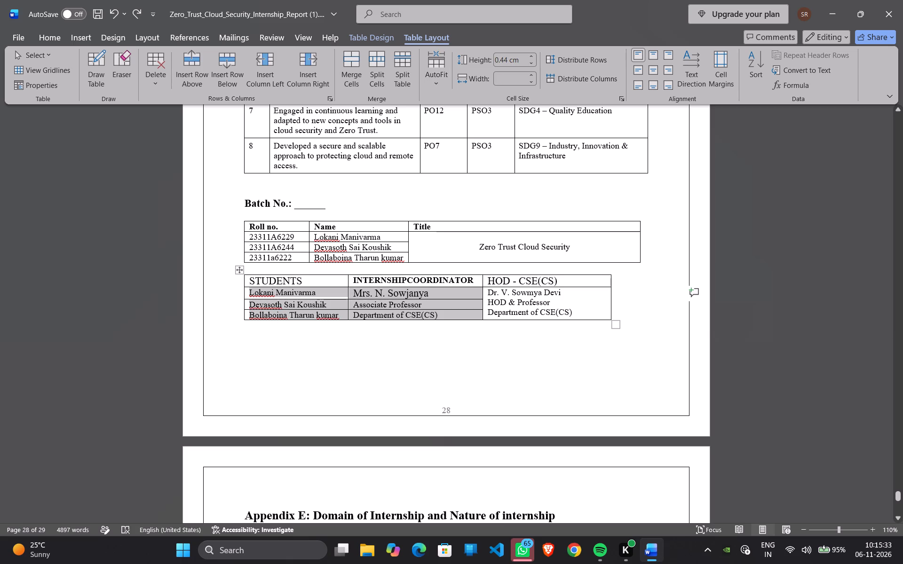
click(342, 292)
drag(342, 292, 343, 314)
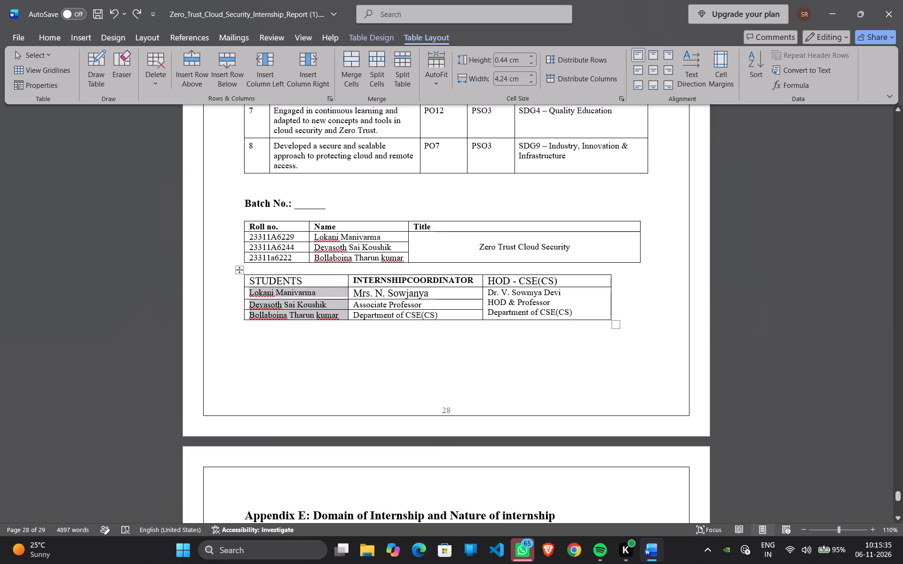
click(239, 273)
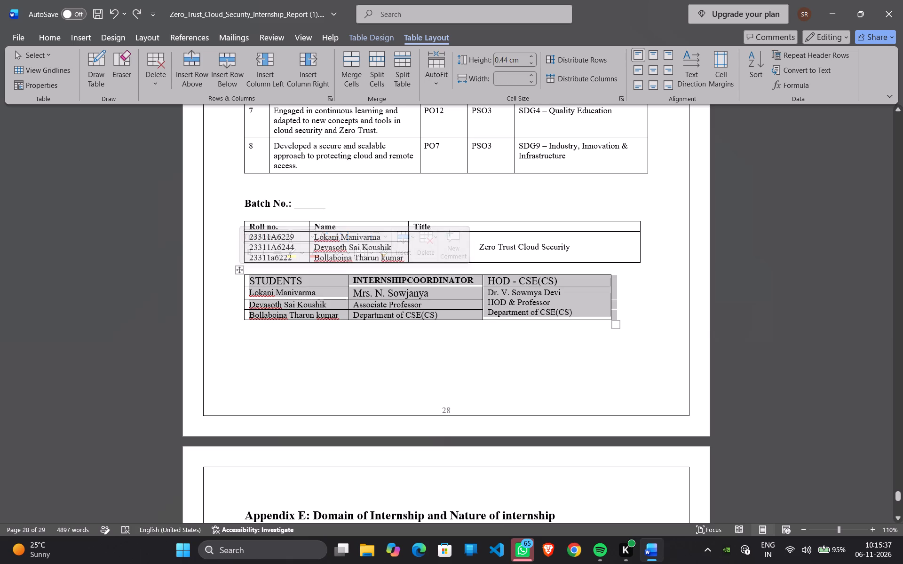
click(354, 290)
Make the STUDENTS and HOD - CSE(CS) headings of the signature table bold, undoing the accidental paste over STUDENTS.
drag(307, 285, 287, 287)
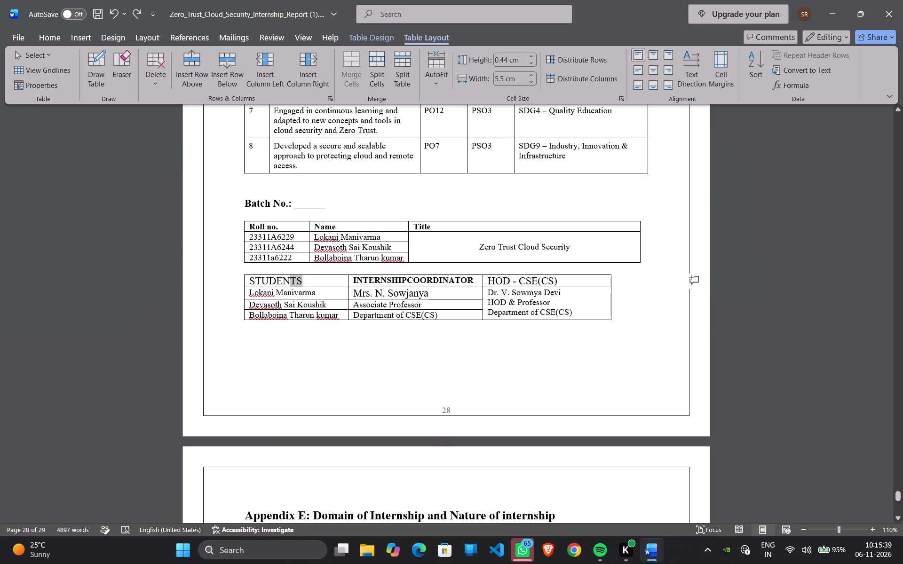
drag(287, 287, 252, 281)
key(ctrl+v)
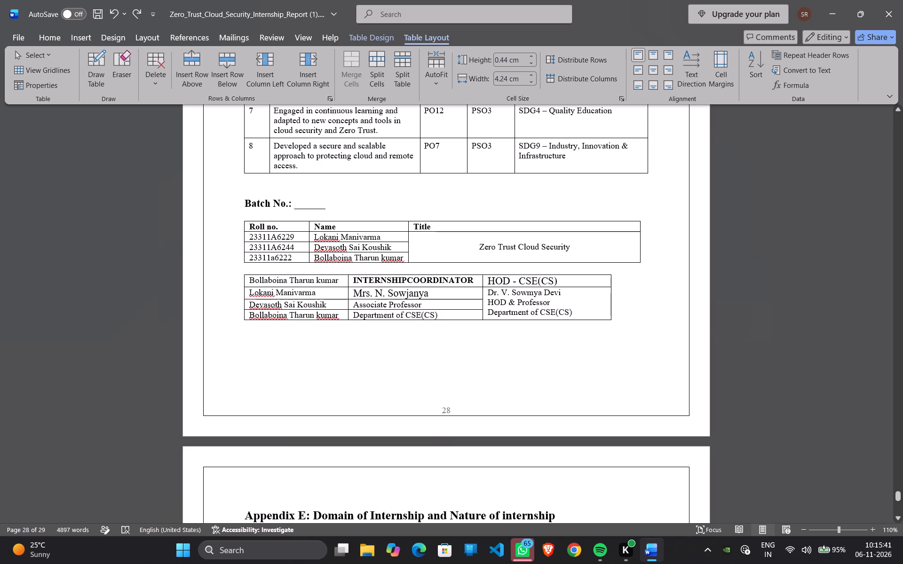
key(ctrl+z)
key(ctrl+b)
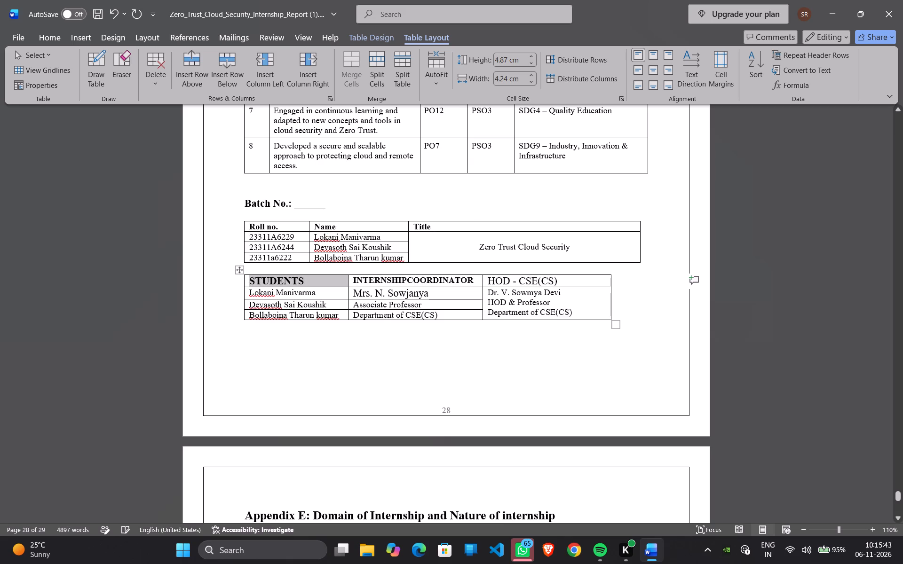
drag(569, 279, 489, 282)
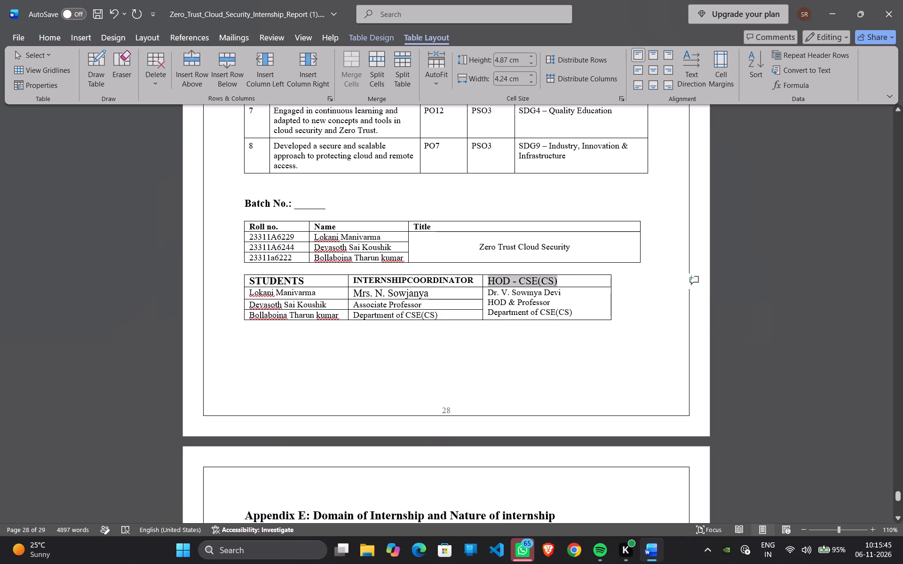
key(ctrl+b)
click(502, 296)
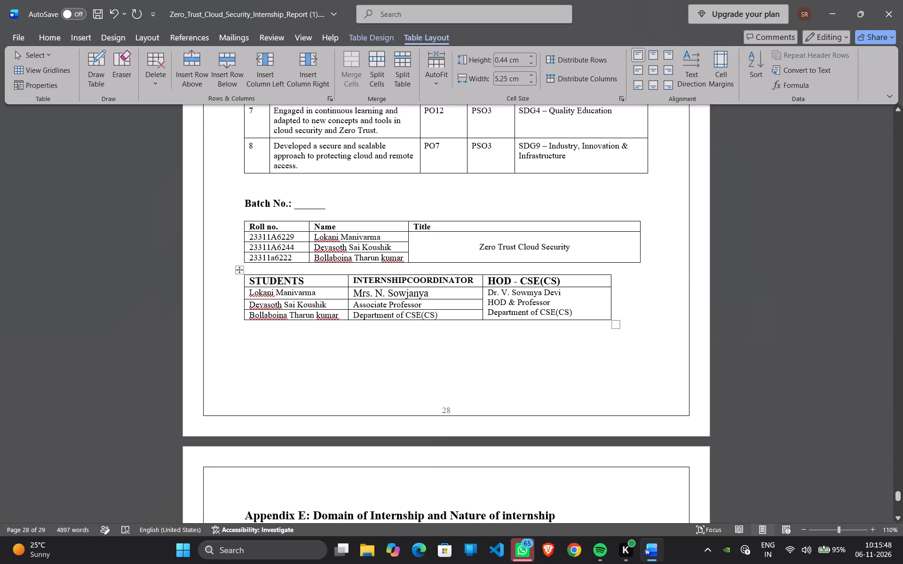
click(250, 208)
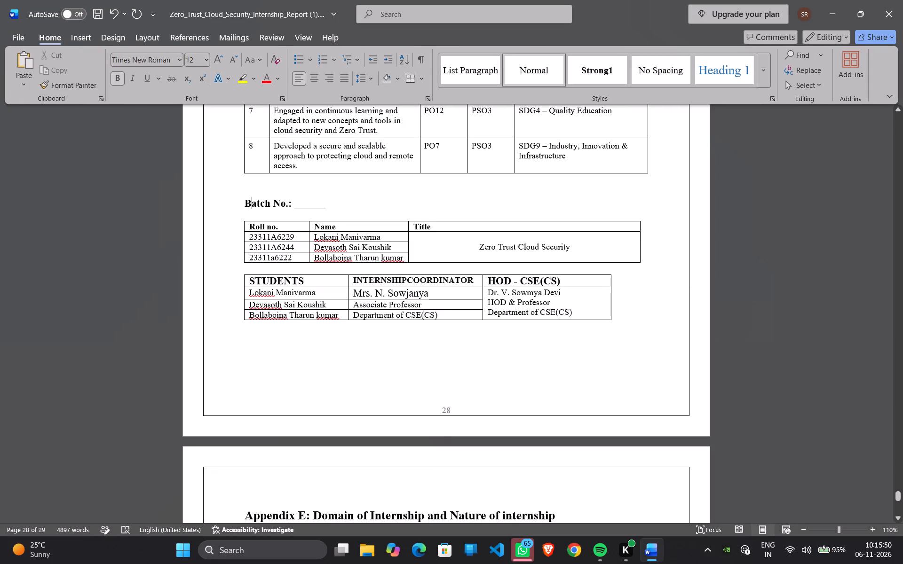
Remove one blank line above the Batch No. line on page 28.
key(Left)
key(BackSpace)
Insert three blank lines between the roll number table and the signature table.
key(Down)
key(Down)
key(Down)
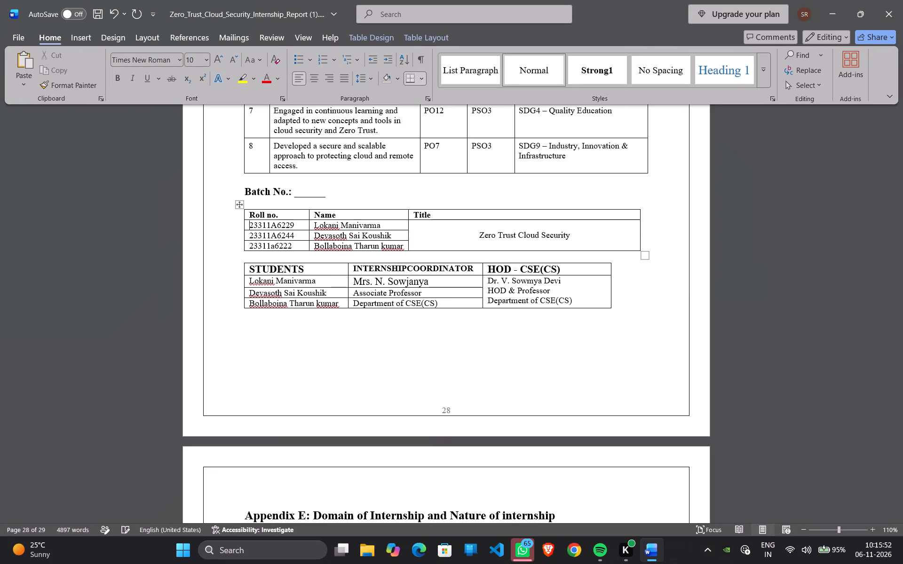
key(Down)
key(Down)
key(Down)
key(Return)
key(Return)
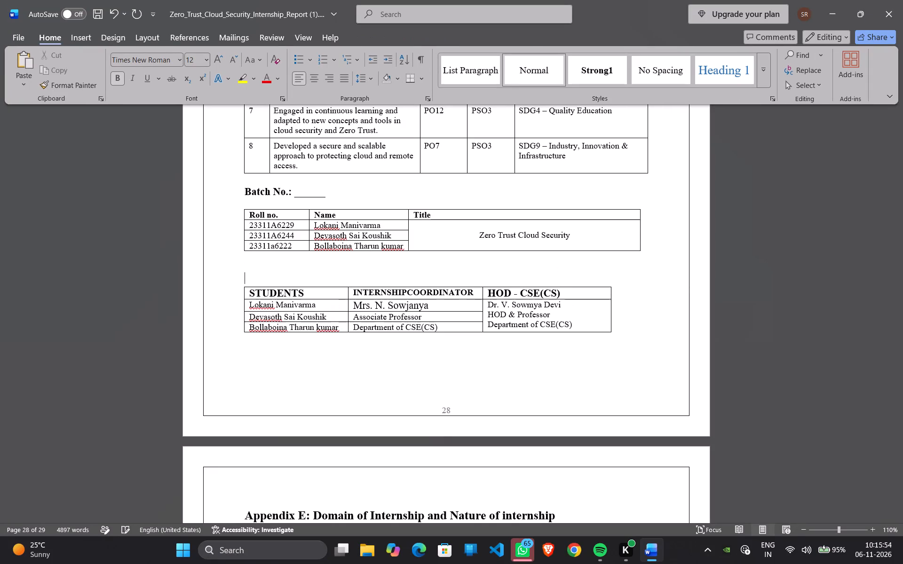
key(Return)
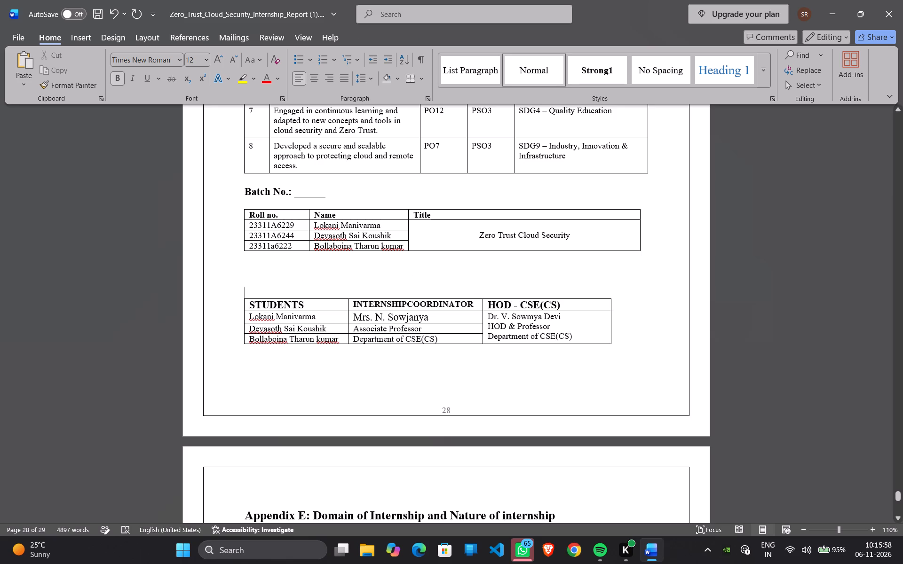
Widen the signature table to match the table above and shift its inner column borders outward to even out the three columns.
drag(610, 307, 640, 305)
drag(482, 308, 515, 309)
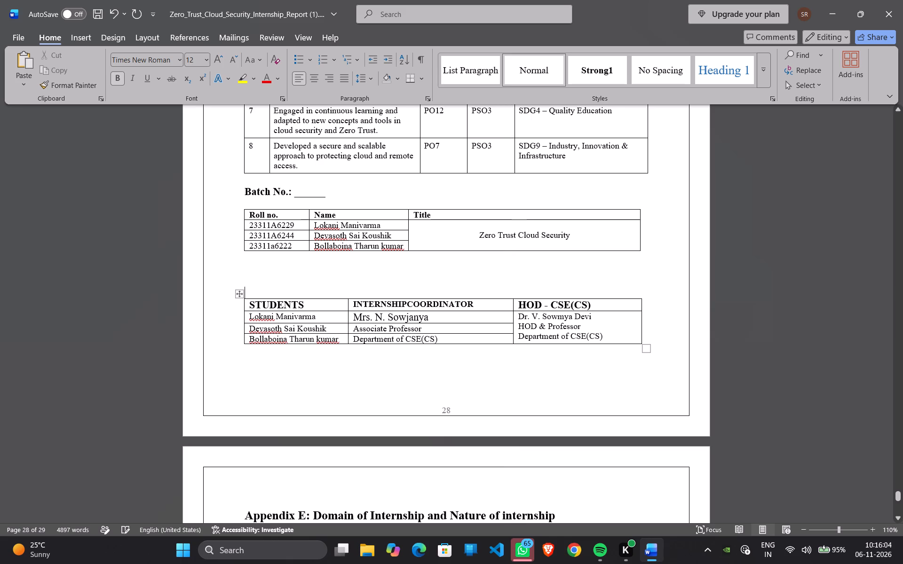
click(348, 312)
drag(347, 303, 358, 305)
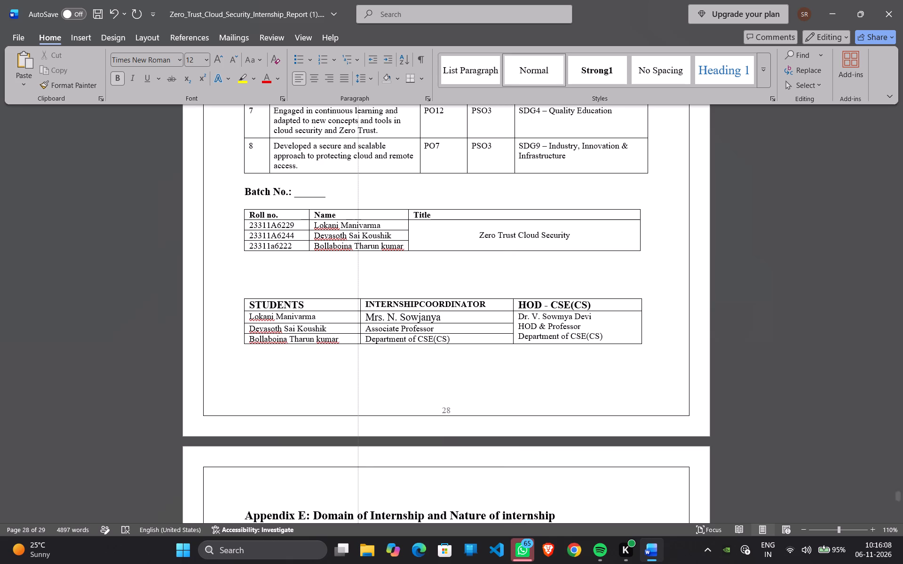
drag(358, 305, 355, 307)
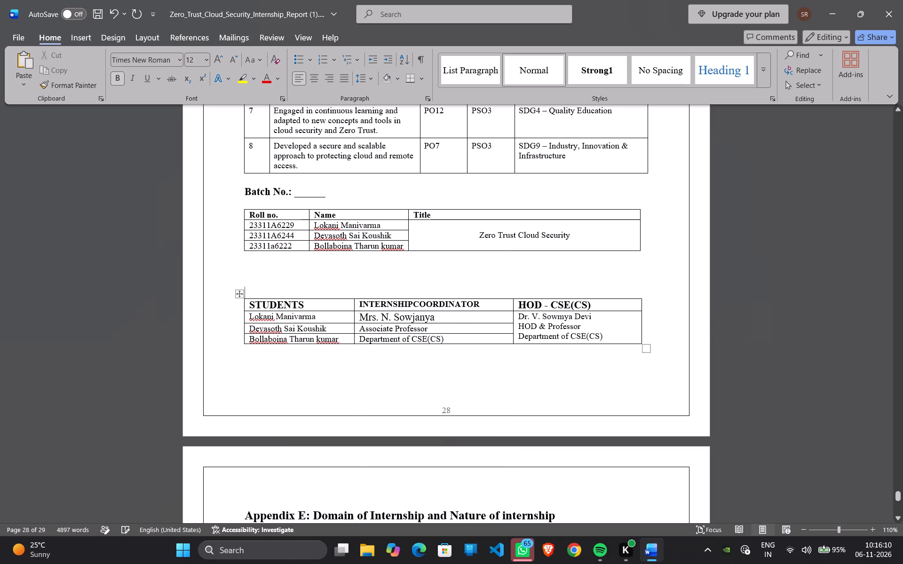
scroll(545, 337, left, 1)
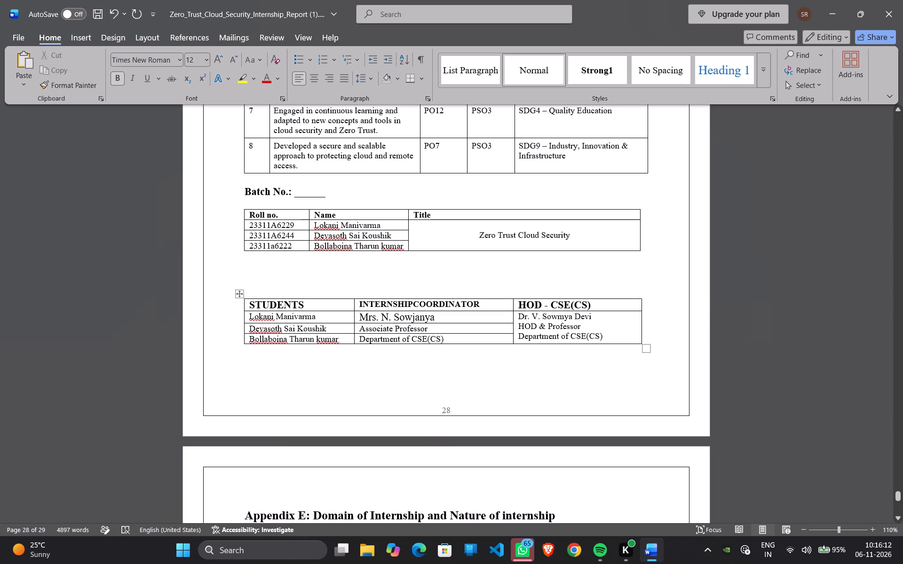
Add the missing space between INTERNSHIP and COORDINATOR in the signature table's middle heading.
click(415, 305)
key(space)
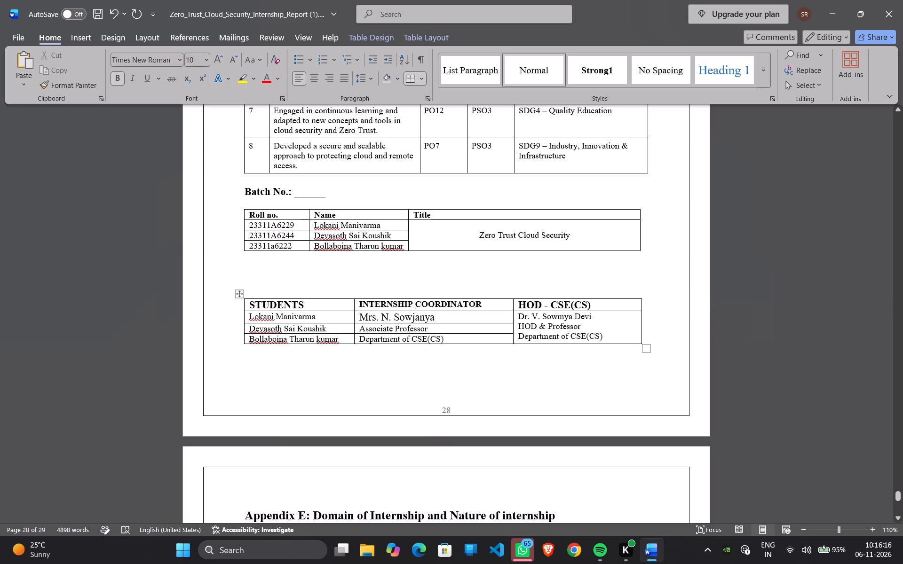
Set the font size of the signature table's whole heading row to 12.
drag(250, 305, 596, 306)
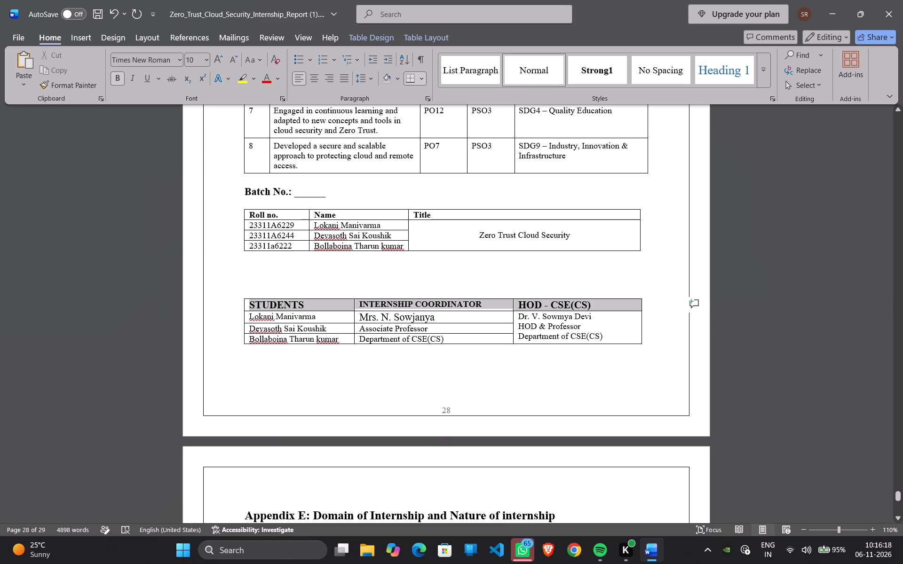
drag(596, 306, 595, 306)
click(190, 63)
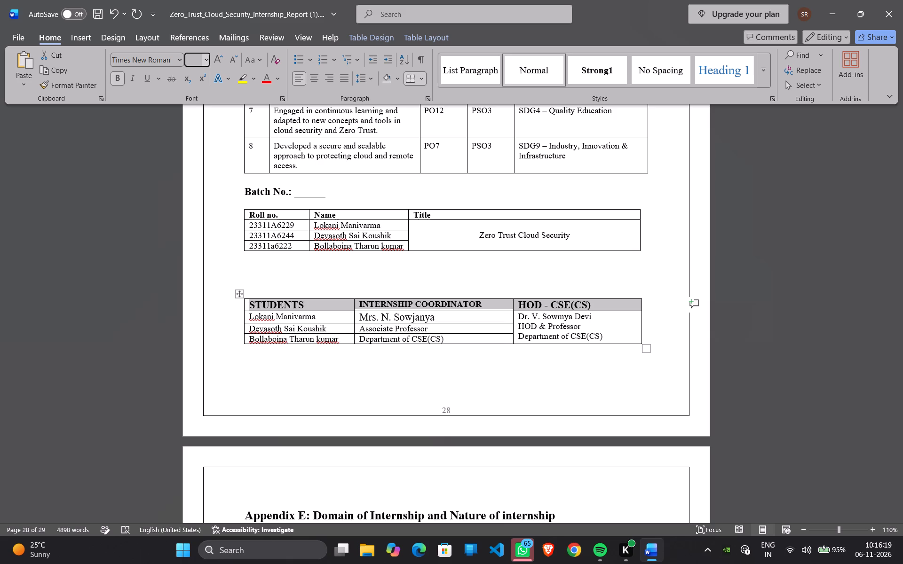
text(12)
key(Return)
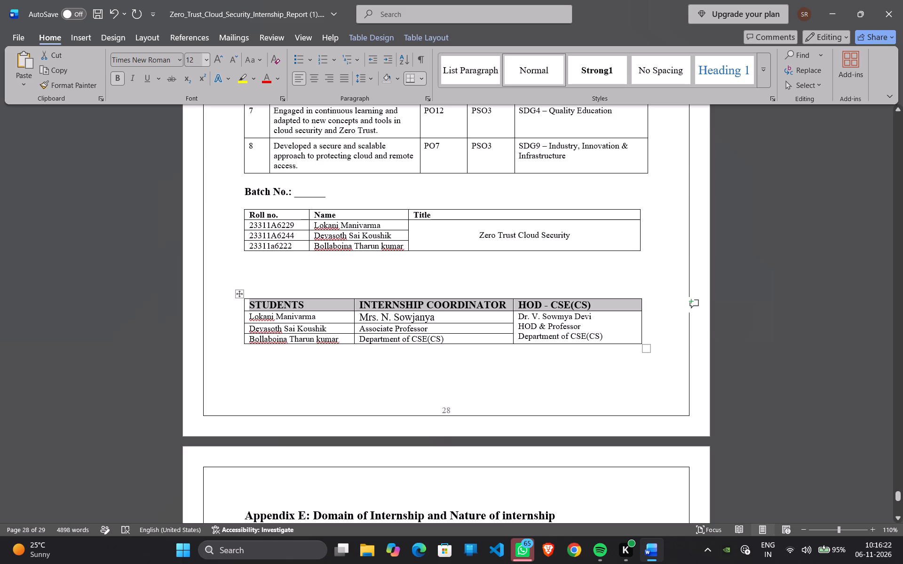
click(330, 265)
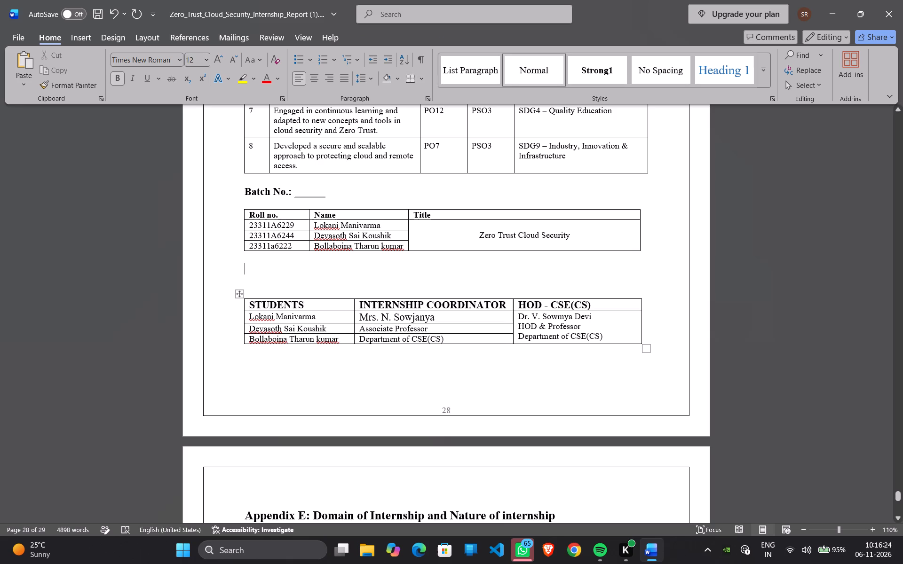
Set the font size of all signature table cells below the heading row to 10.
drag(249, 319, 586, 343)
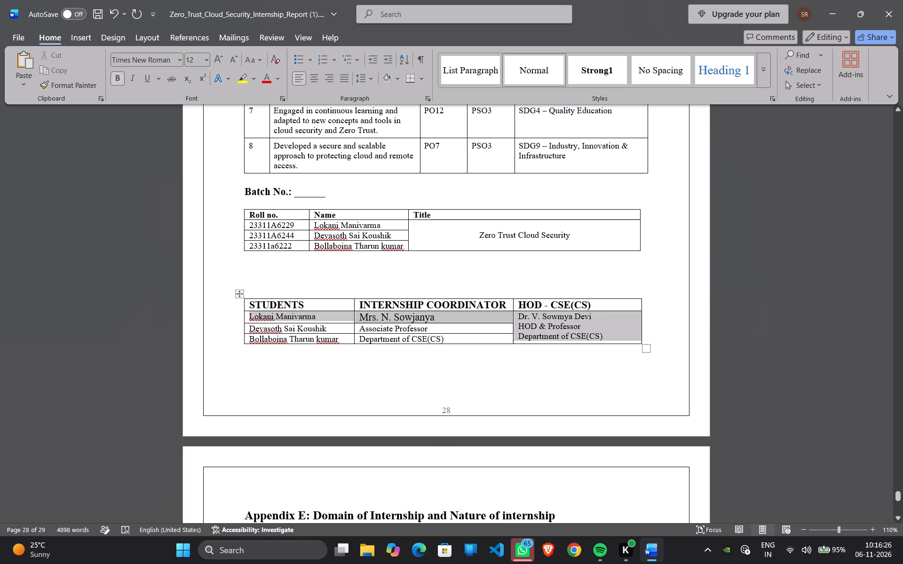
drag(586, 343, 493, 329)
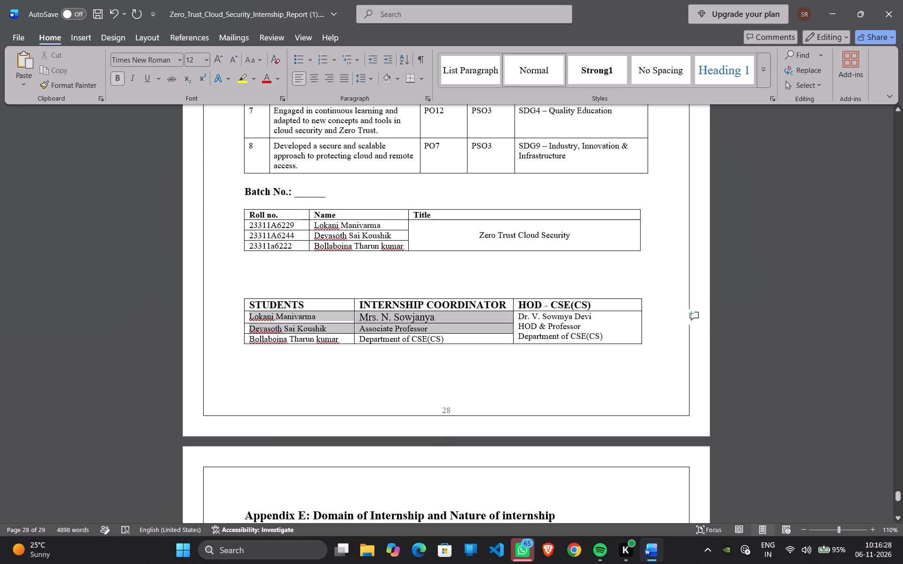
drag(493, 329, 445, 312)
click(445, 312)
click(247, 313)
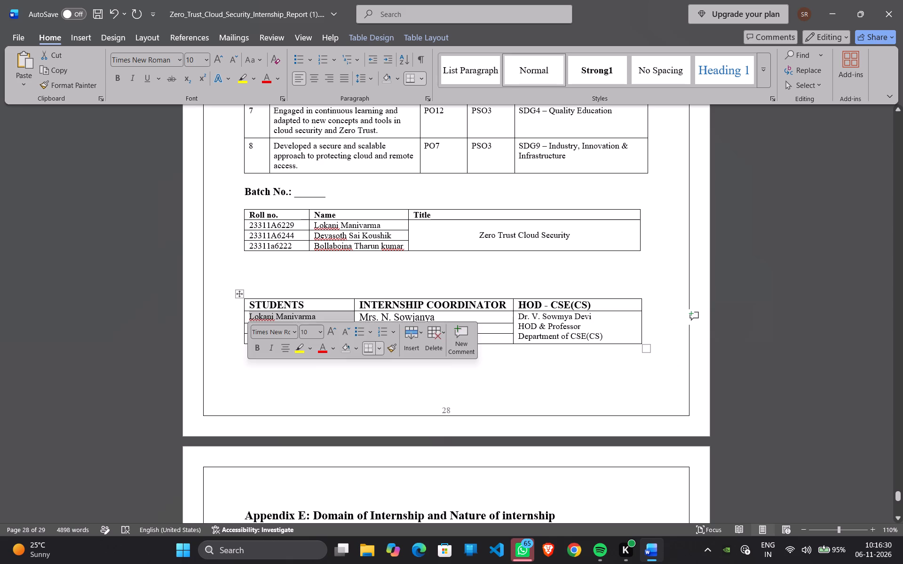
click(250, 318)
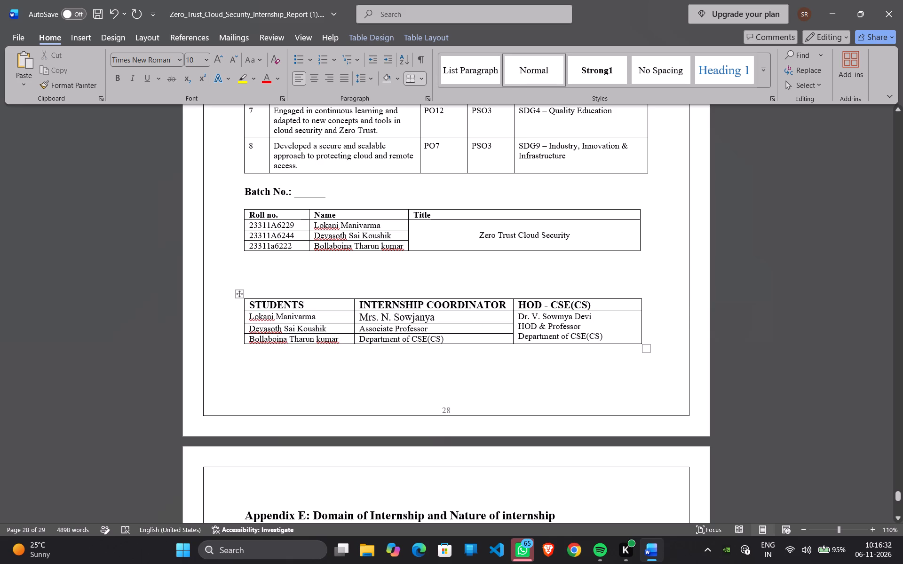
drag(251, 318, 563, 342)
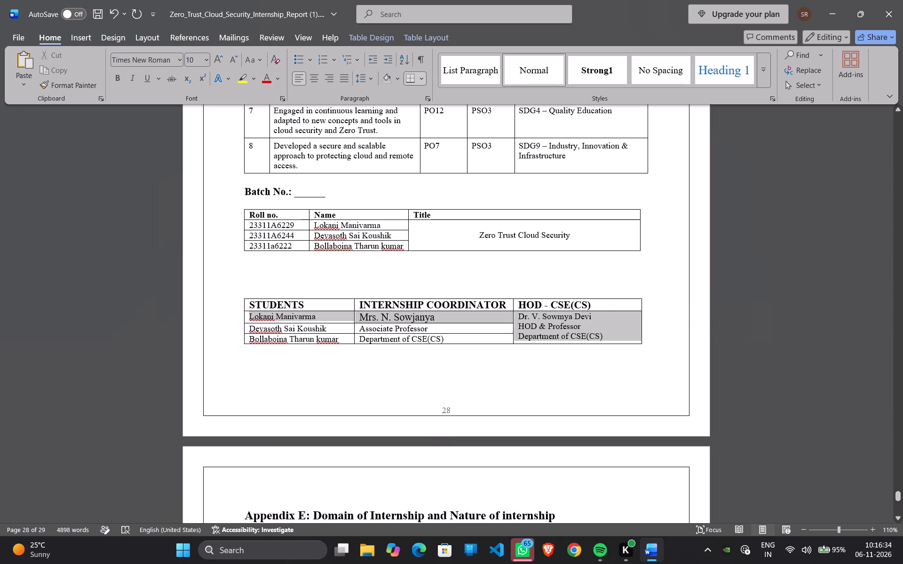
drag(563, 342, 550, 345)
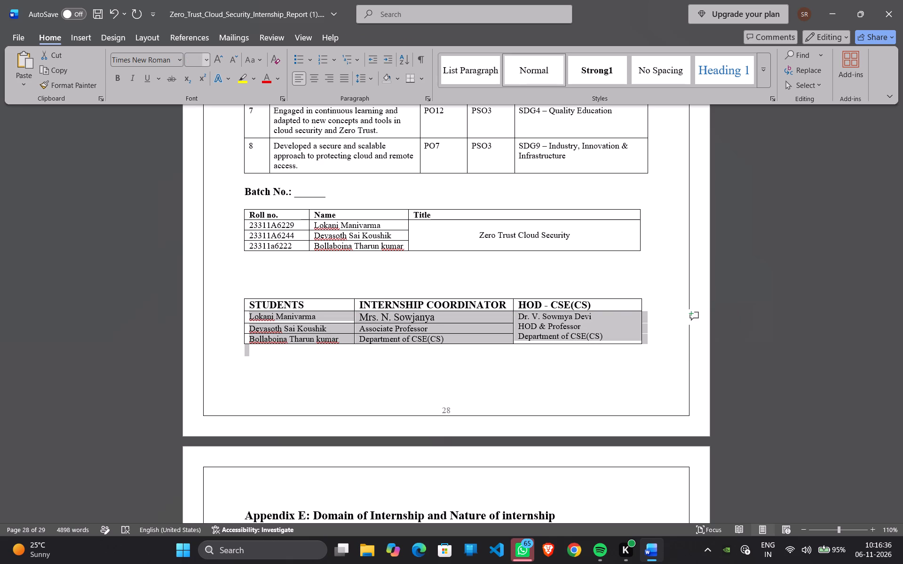
click(196, 56)
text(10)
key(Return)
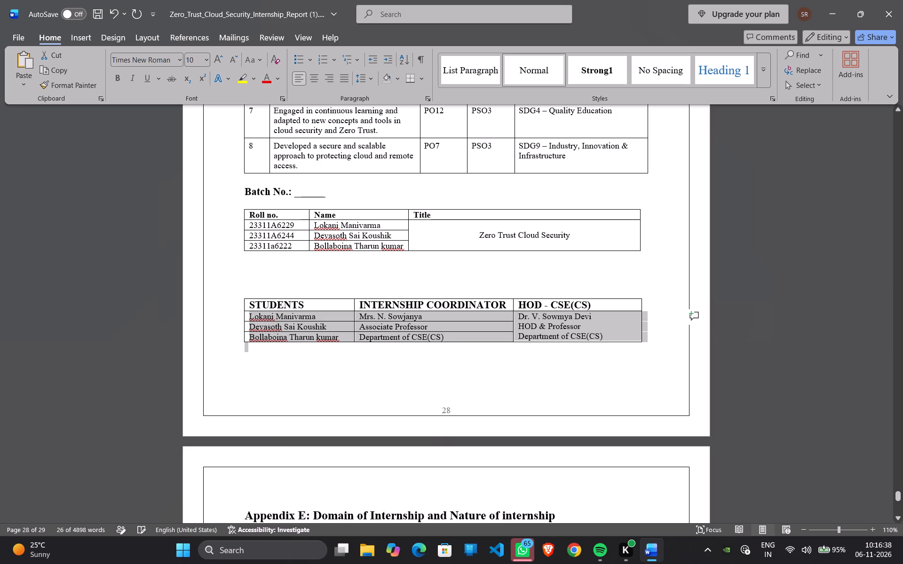
click(386, 247)
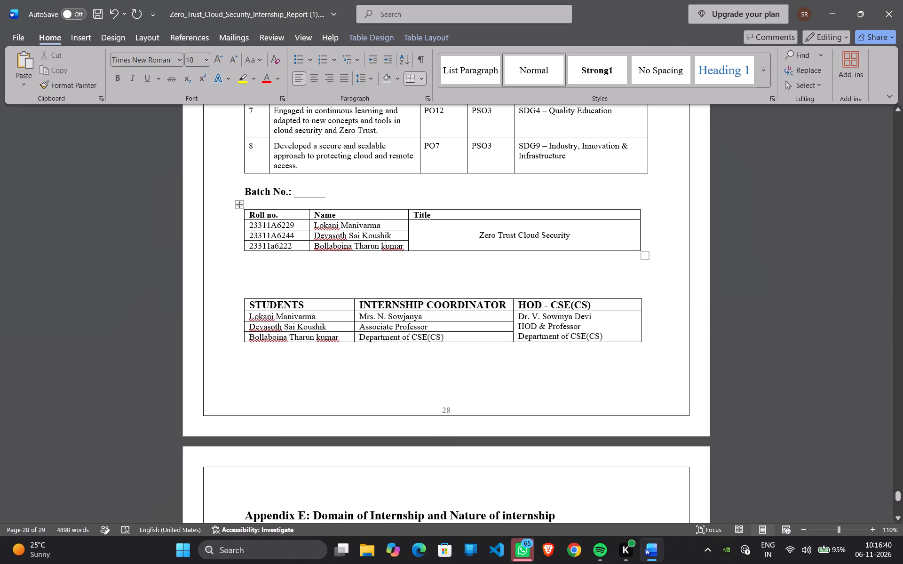
Remove all borders from the entire signature table with the STUDENTS, INTERNSHIP COORDINATOR and HOD - CSE(CS) columns.
click(247, 305)
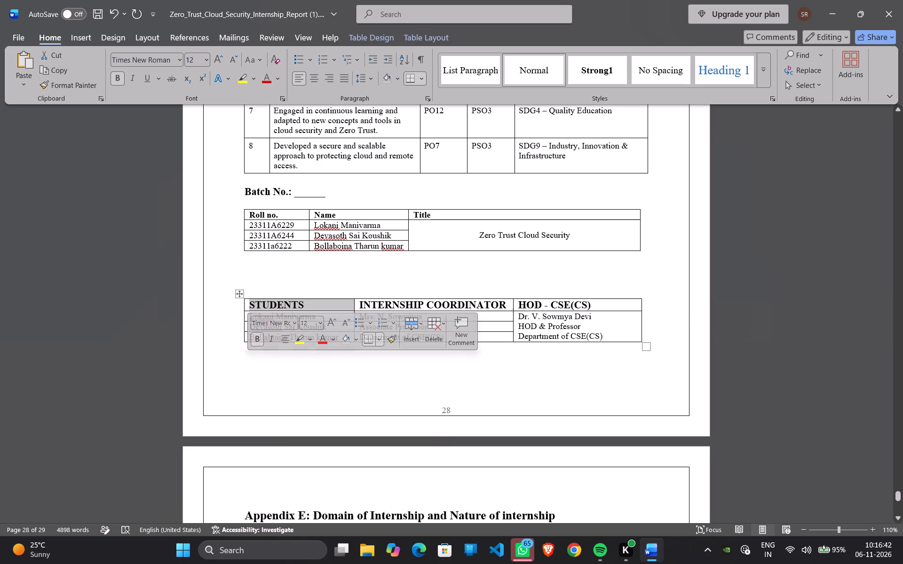
click(241, 295)
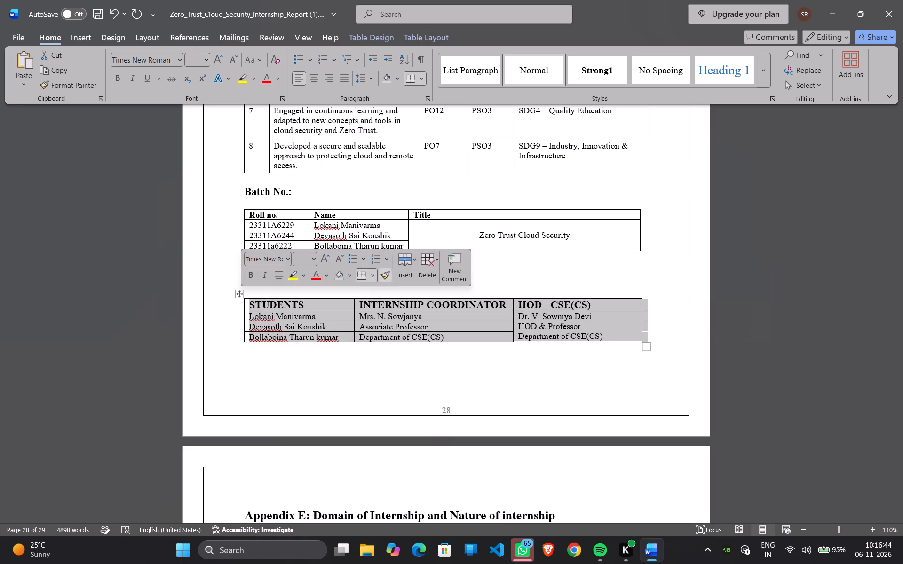
click(371, 273)
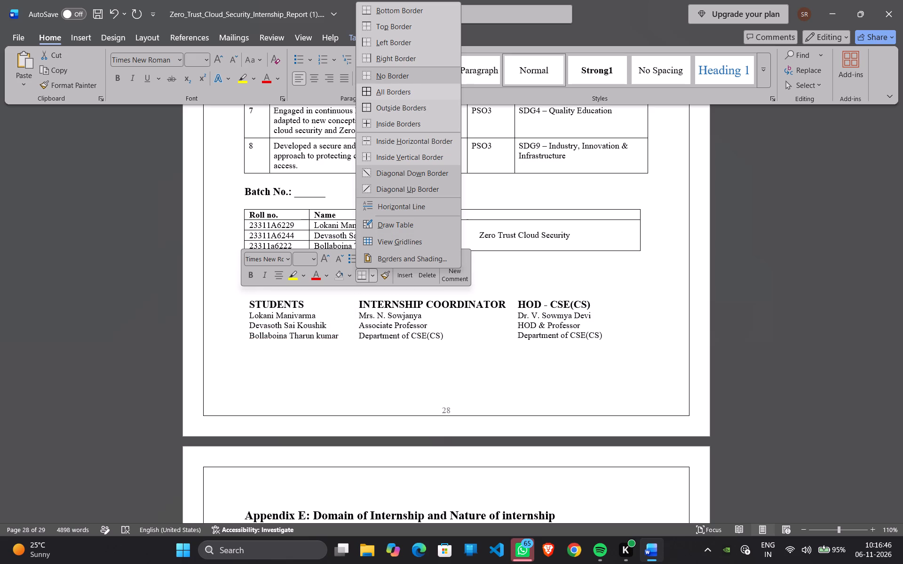
click(389, 73)
click(464, 314)
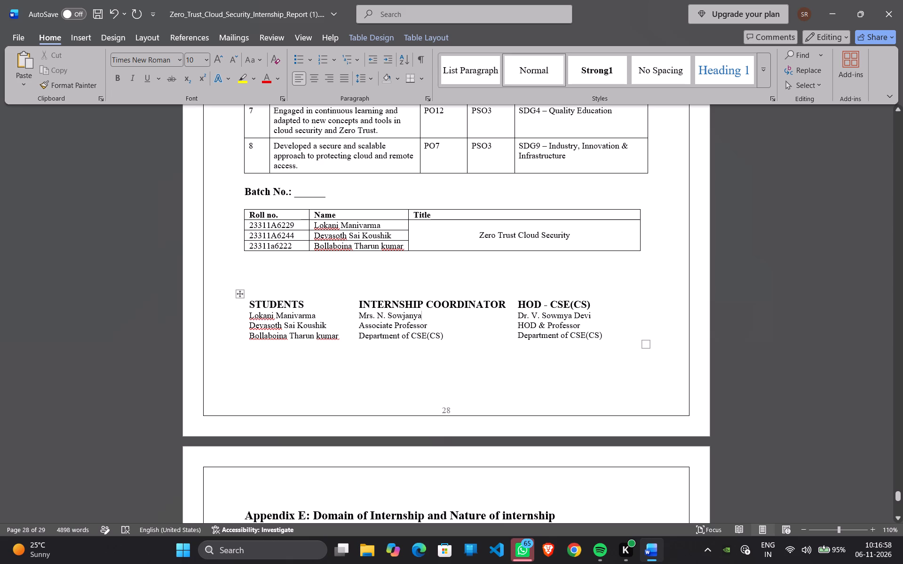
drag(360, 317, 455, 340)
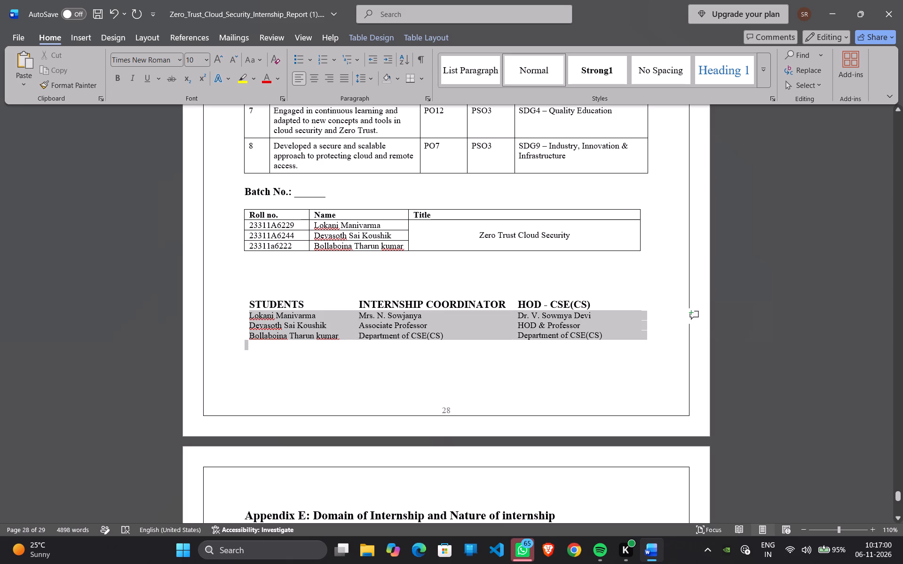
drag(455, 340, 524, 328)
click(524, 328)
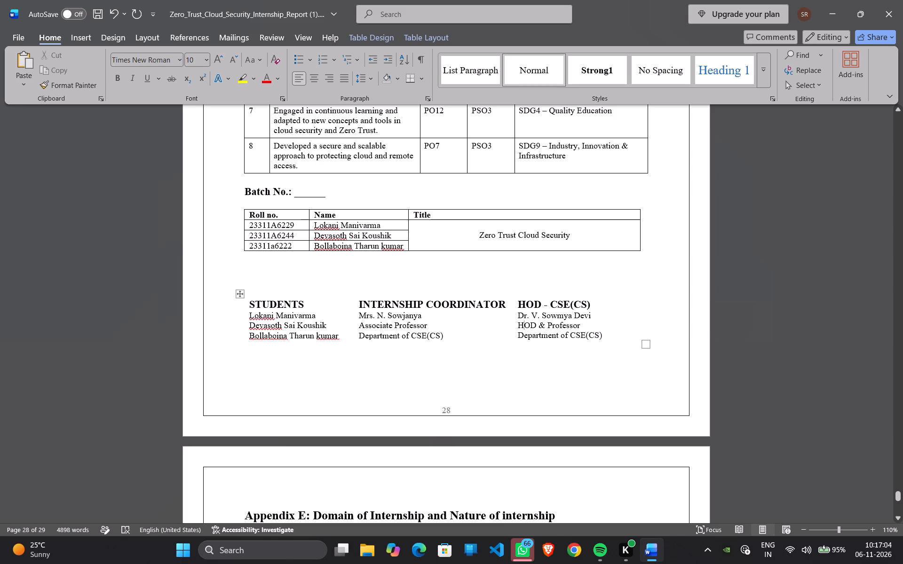
Shift the signature table's two inner column boundaries slightly to the right to space the coordinator and HOD columns further out.
drag(512, 303, 527, 303)
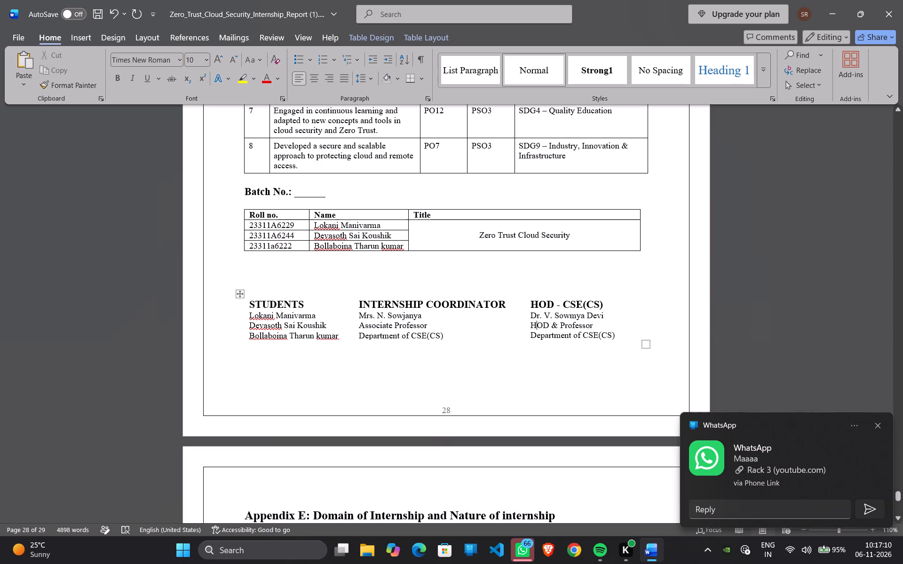
drag(353, 303, 358, 303)
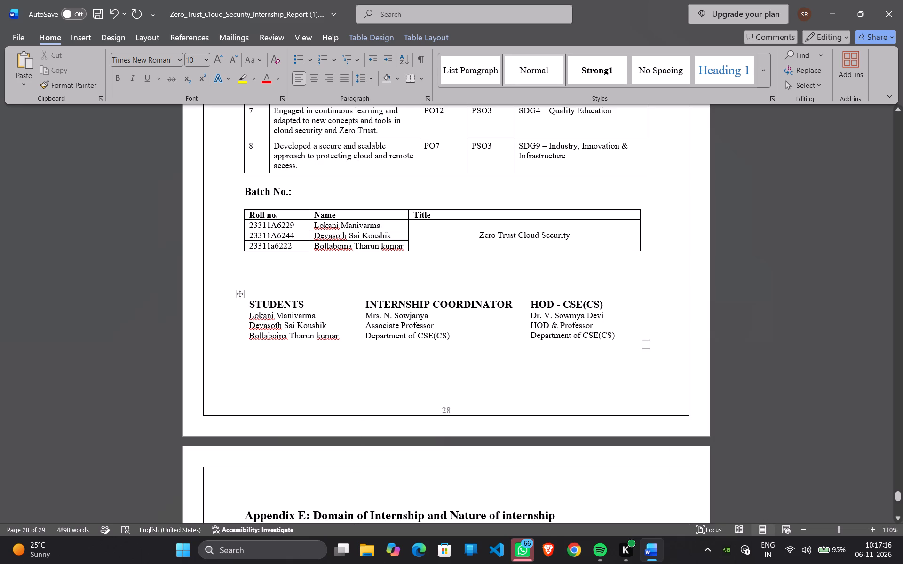
Set the font size of the signature table's whole heading row to 11.
drag(249, 306, 476, 295)
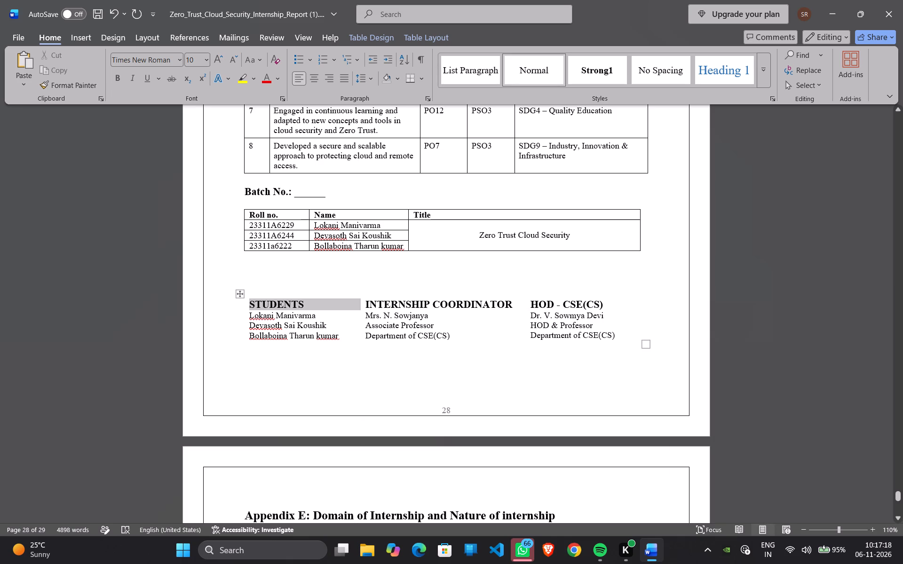
drag(476, 295, 607, 300)
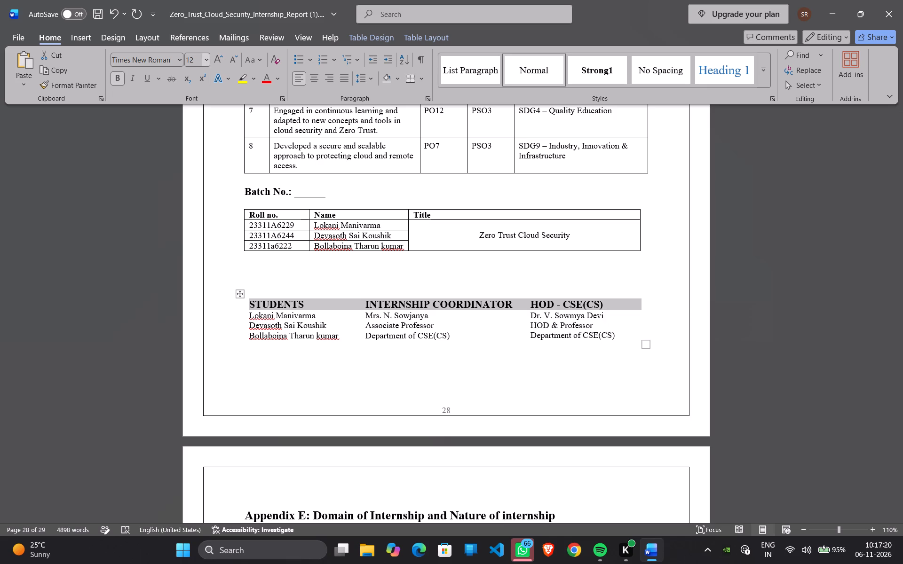
click(192, 61)
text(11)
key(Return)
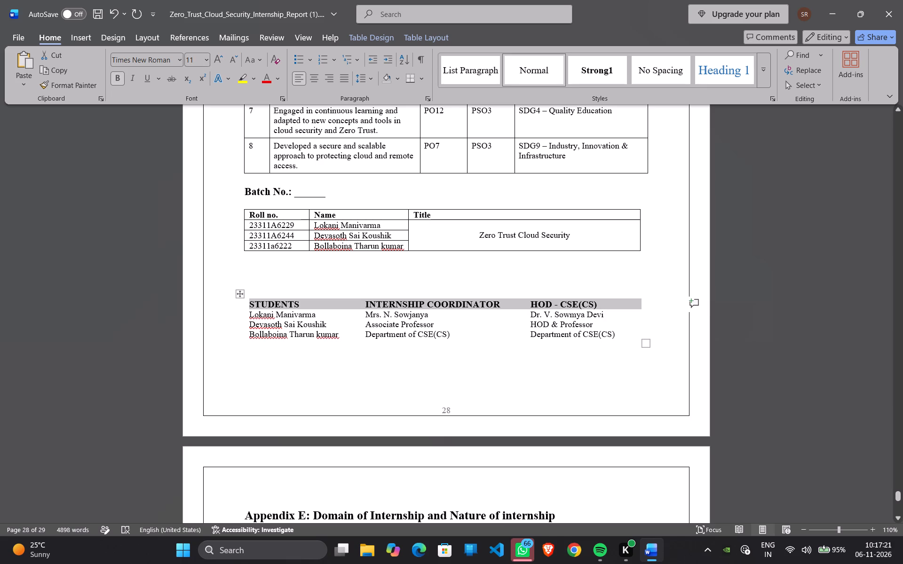
click(475, 287)
Copy the entire borderless signature table on page 28.
click(239, 295)
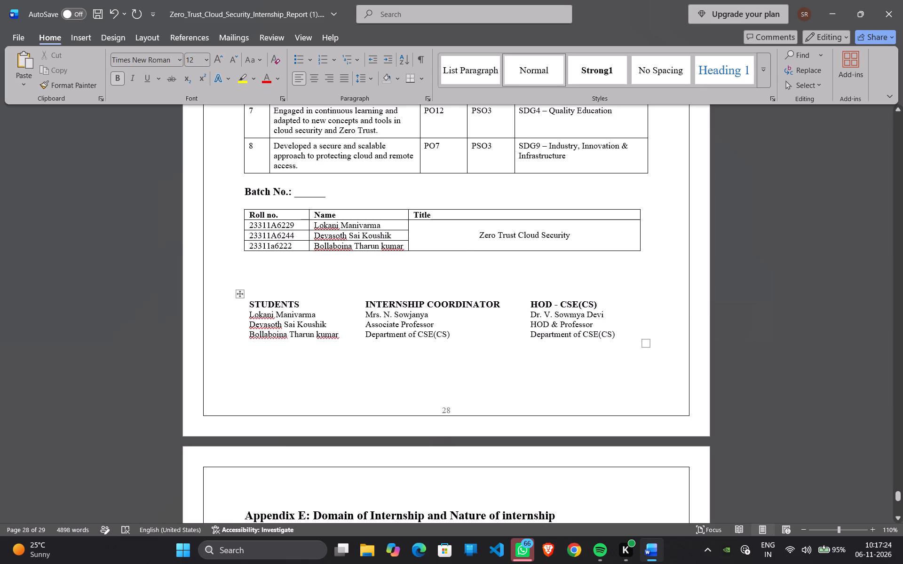
key(ctrl+c)
Delete the old student, coordinator and HOD signature text below the Appendix E domain table on page 29 and add three blank lines.
scroll(239, 295, down, 6)
scroll(239, 295, up, 1)
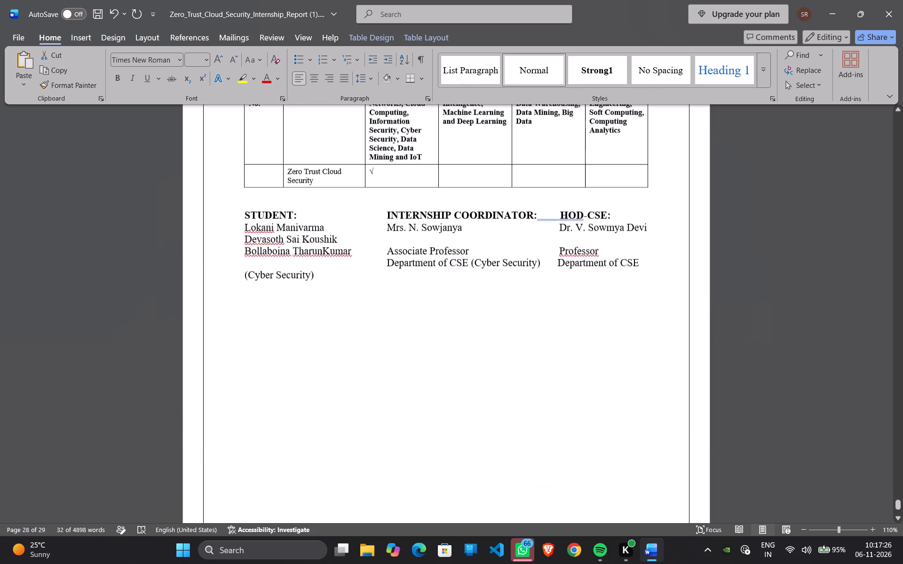
scroll(239, 295, up, 1)
click(246, 282)
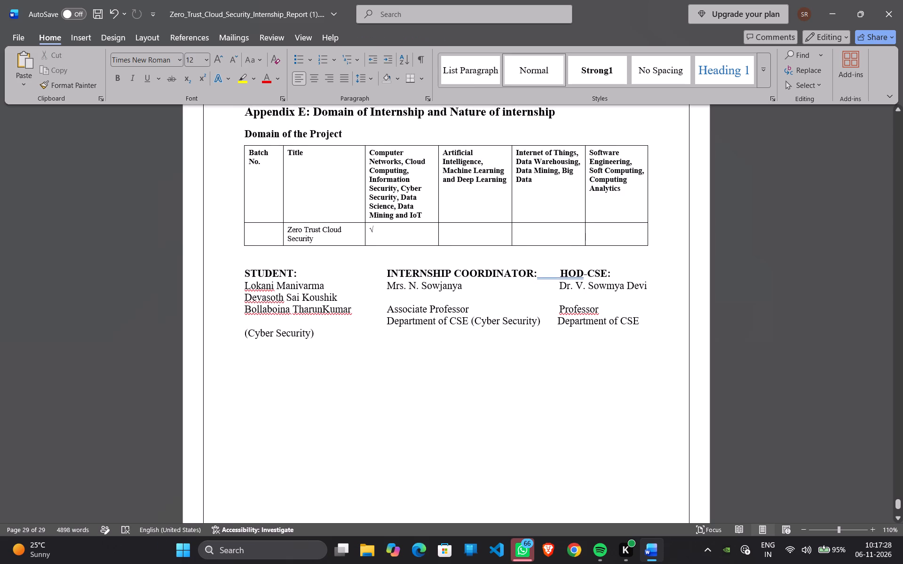
drag(245, 277, 613, 334)
key(BackSpace)
key(Return)
key(Return)
key(Return)
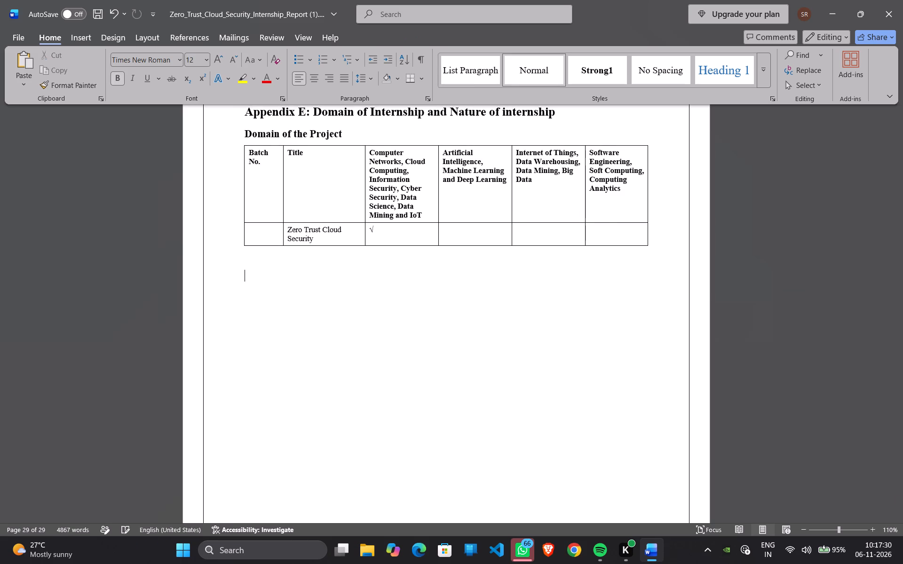
Paste the copied signature table below the Appendix E domain table on page 29 and add two more blank lines between the two tables.
key(Return)
key(ctrl+v)
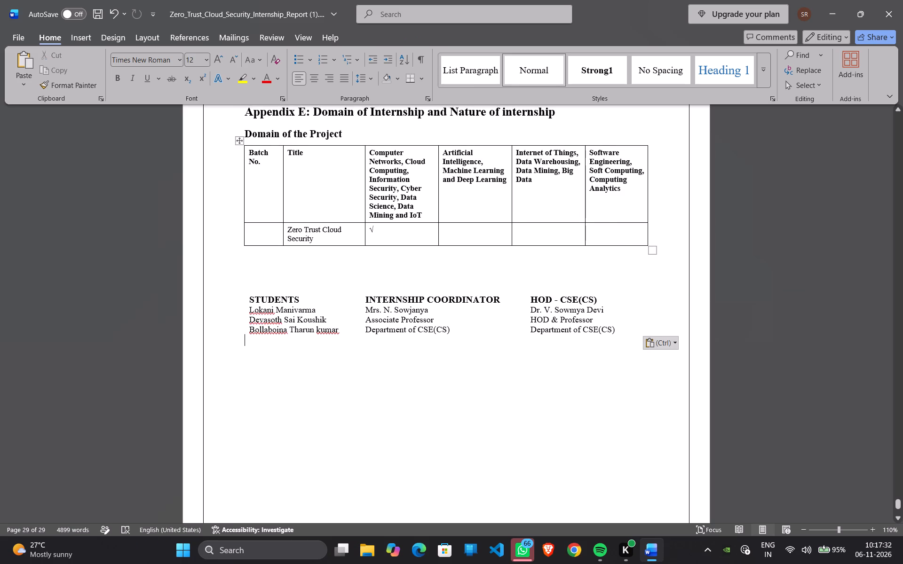
click(420, 264)
key(Return)
key(Return)
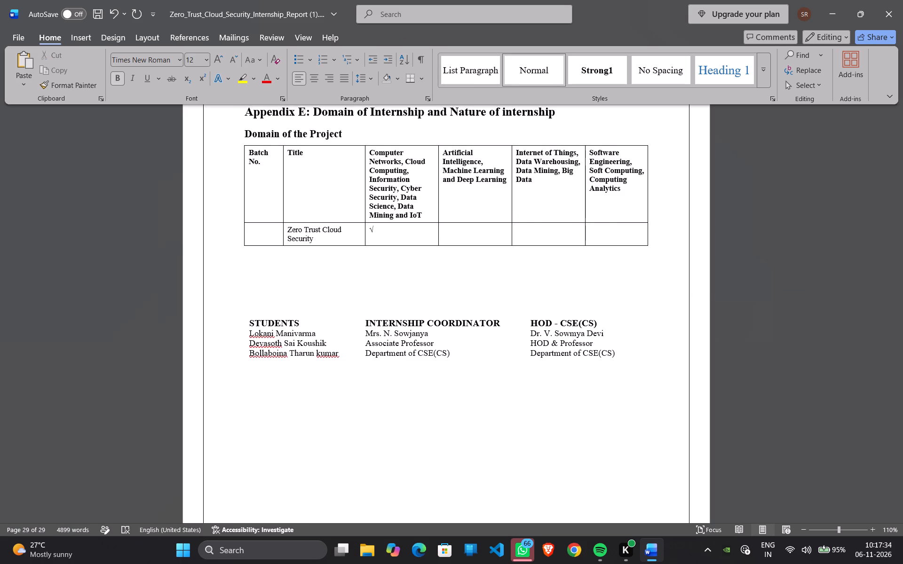
scroll(420, 264, up, 1)
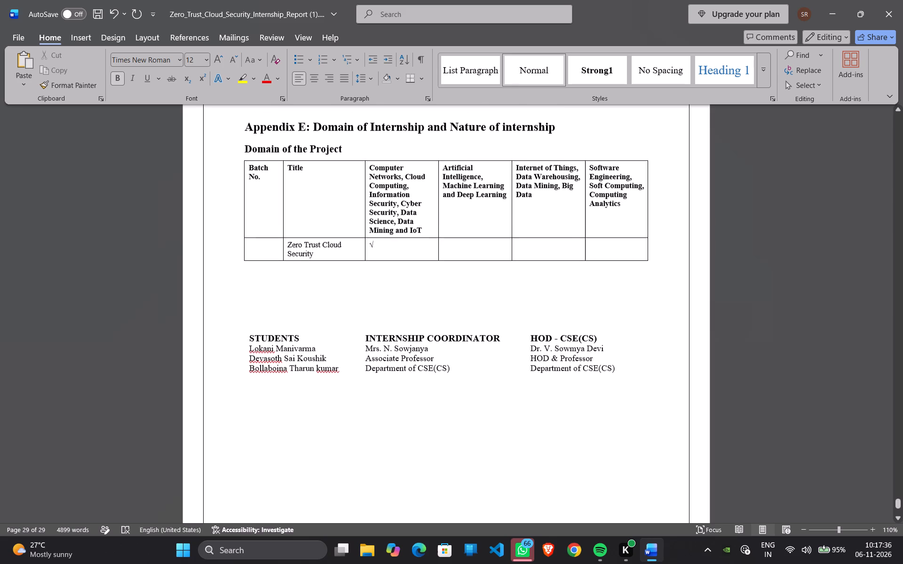
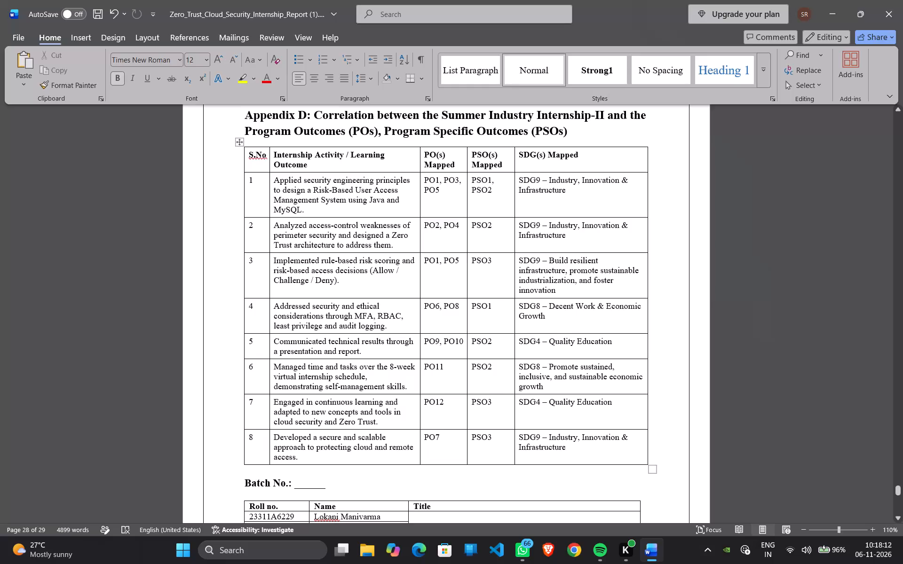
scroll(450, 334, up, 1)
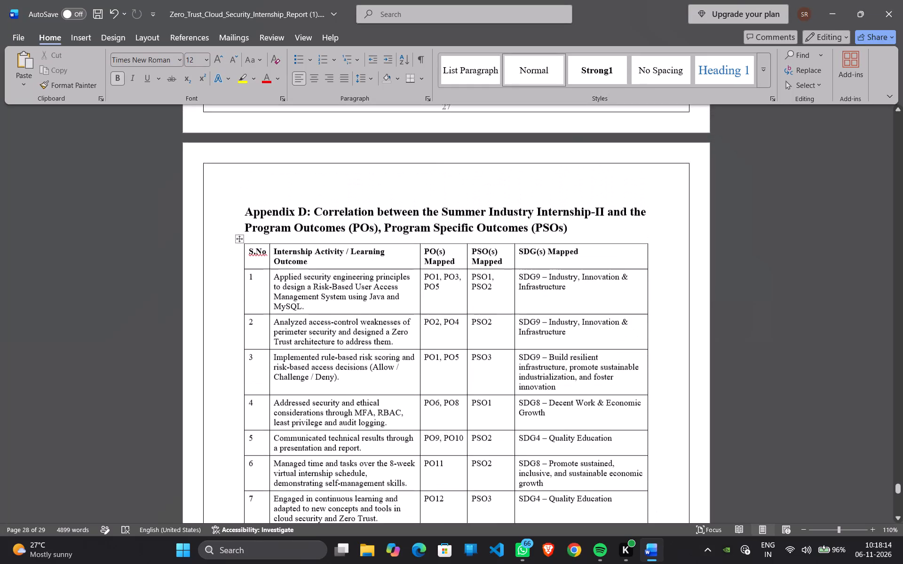
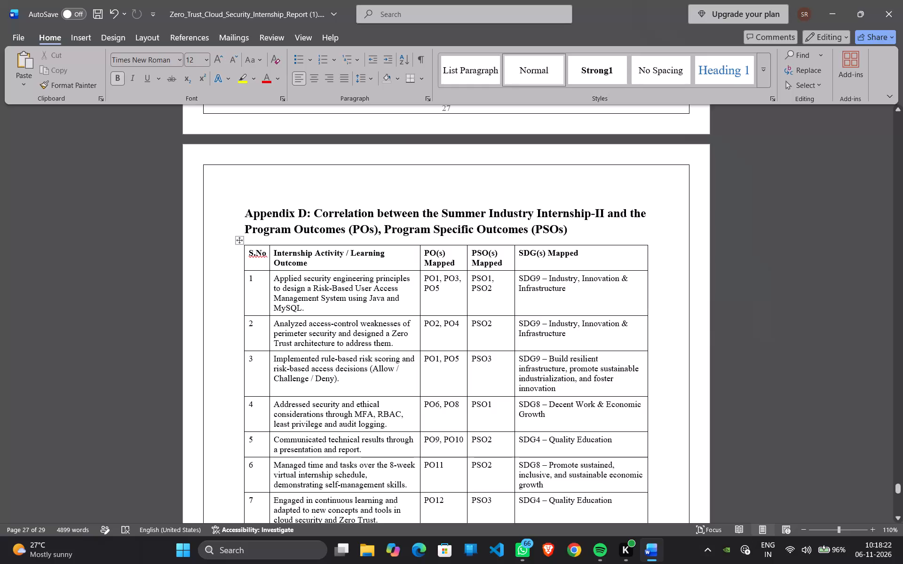
Review the report's layout, checking the Appendix D and E tables and signature blocks, plus the front pages from title to acknowledgement.
scroll(464, 301, down, 4)
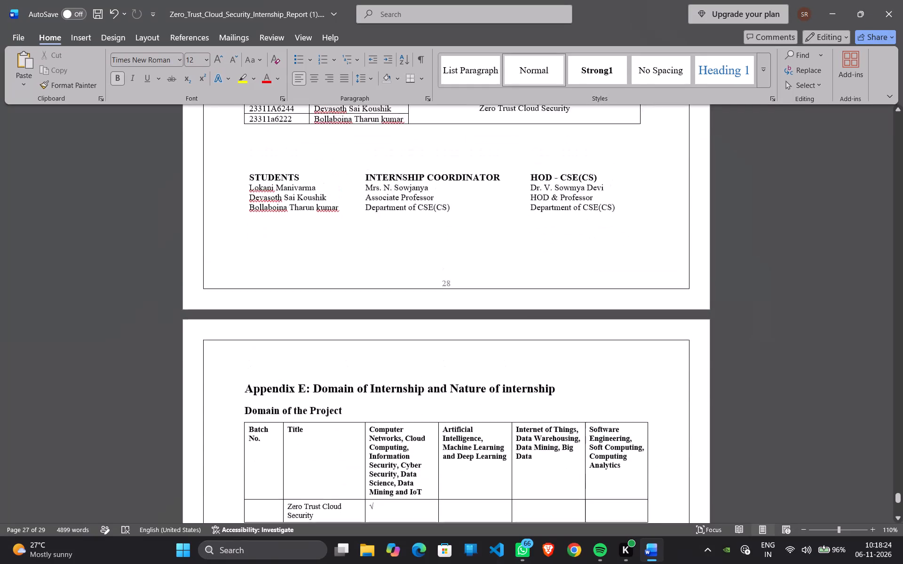
scroll(464, 301, down, 1)
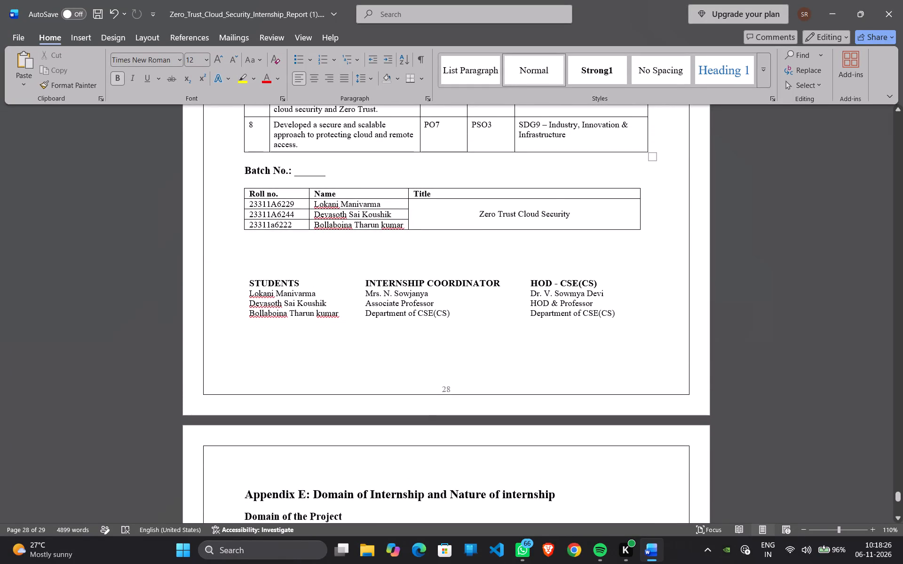
scroll(464, 301, down, 1)
scroll(464, 301, up, 1)
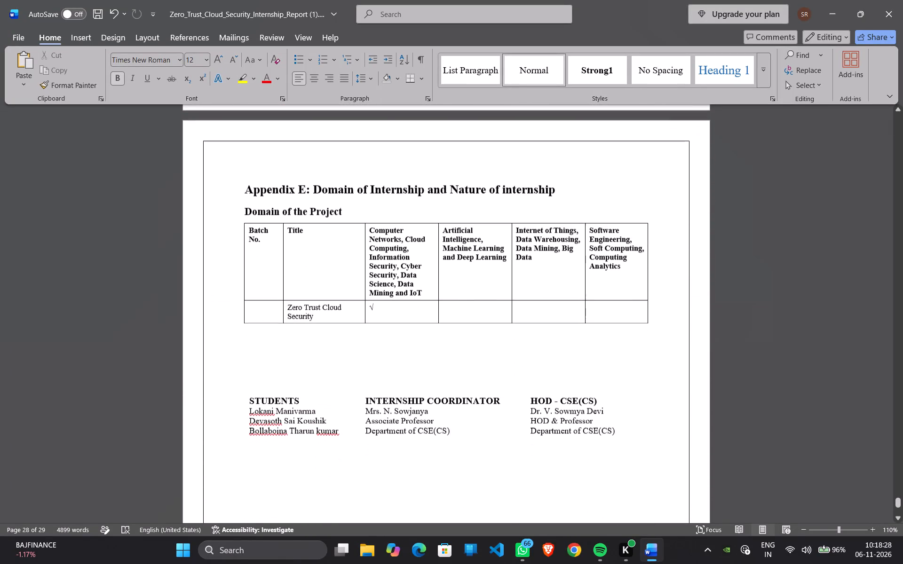
scroll(464, 301, up, 13)
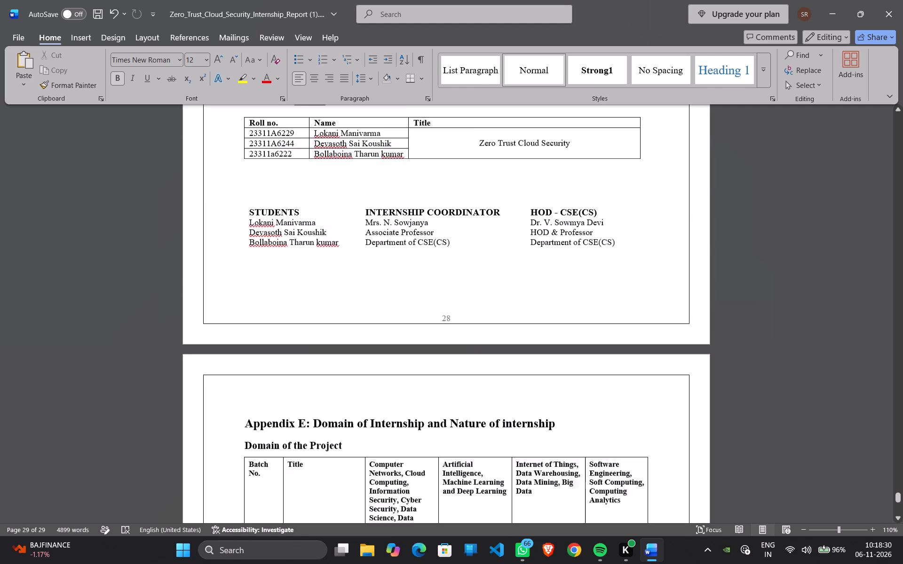
scroll(464, 301, up, 20)
scroll(464, 301, up, 20)
scroll(464, 301, up, 8)
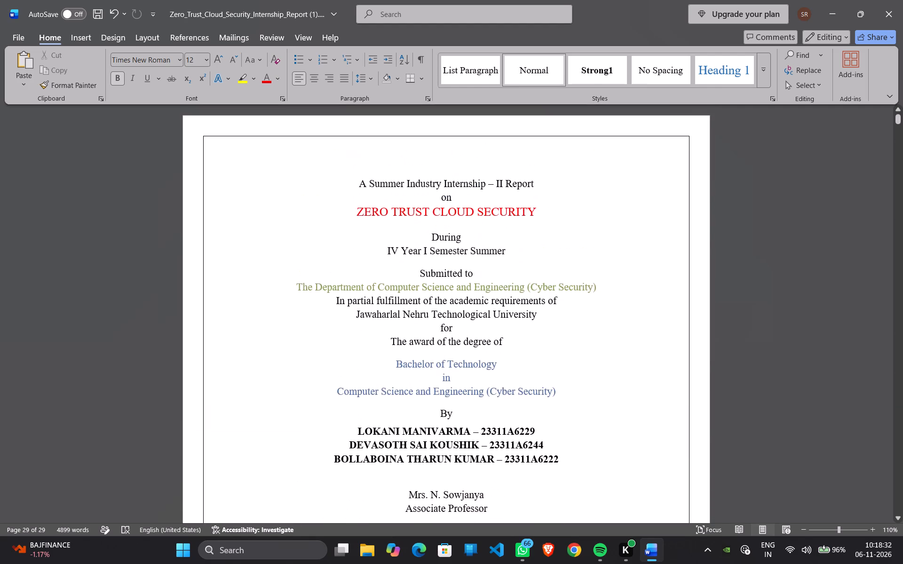
scroll(464, 301, down, 9)
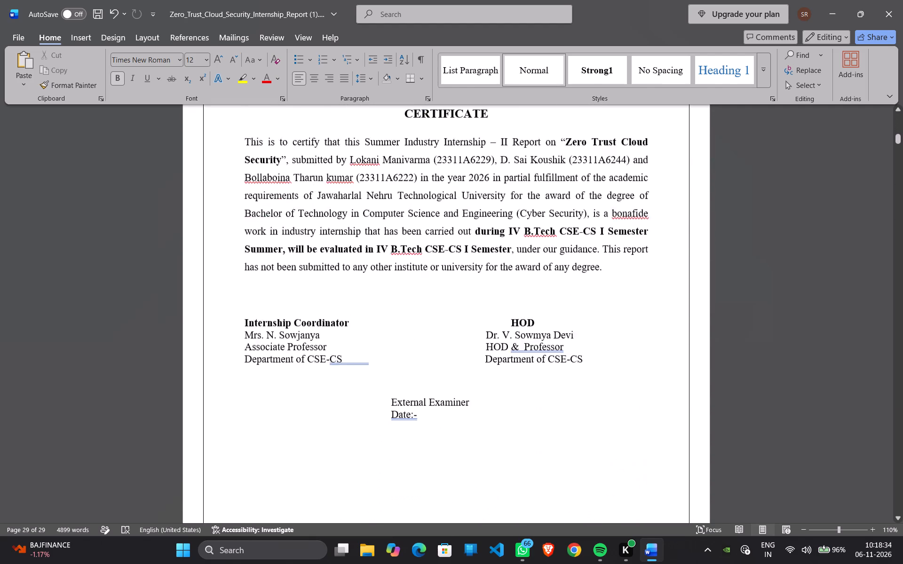
scroll(464, 301, down, 8)
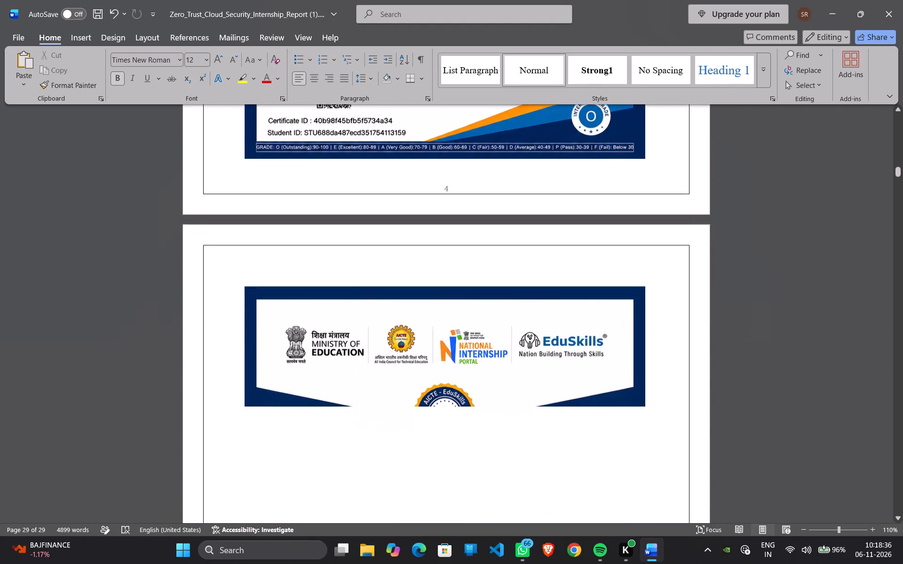
scroll(464, 301, down, 5)
scroll(464, 301, up, 1)
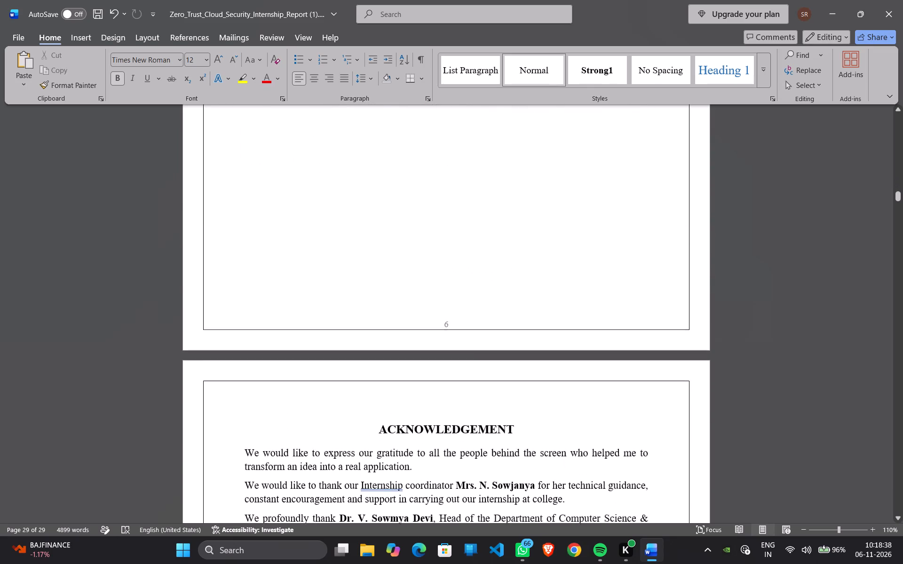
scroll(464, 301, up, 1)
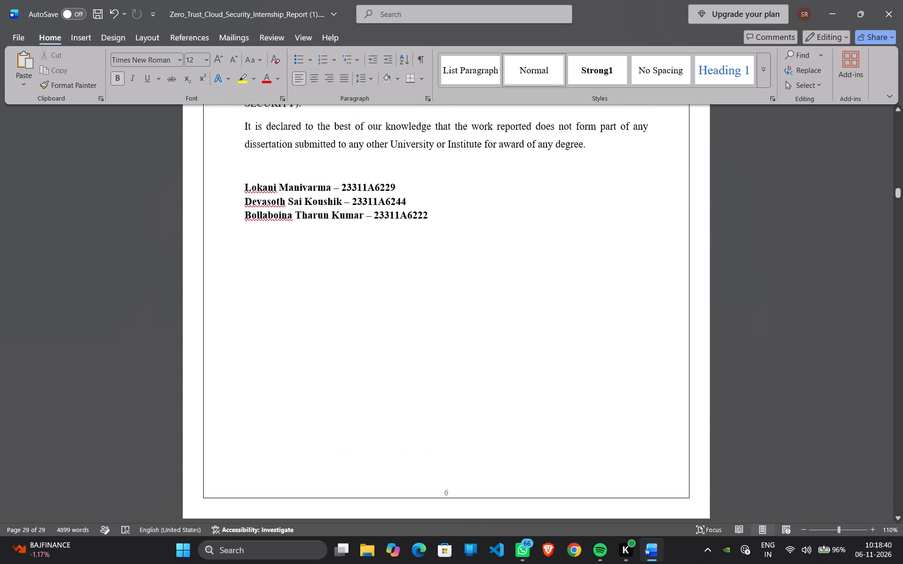
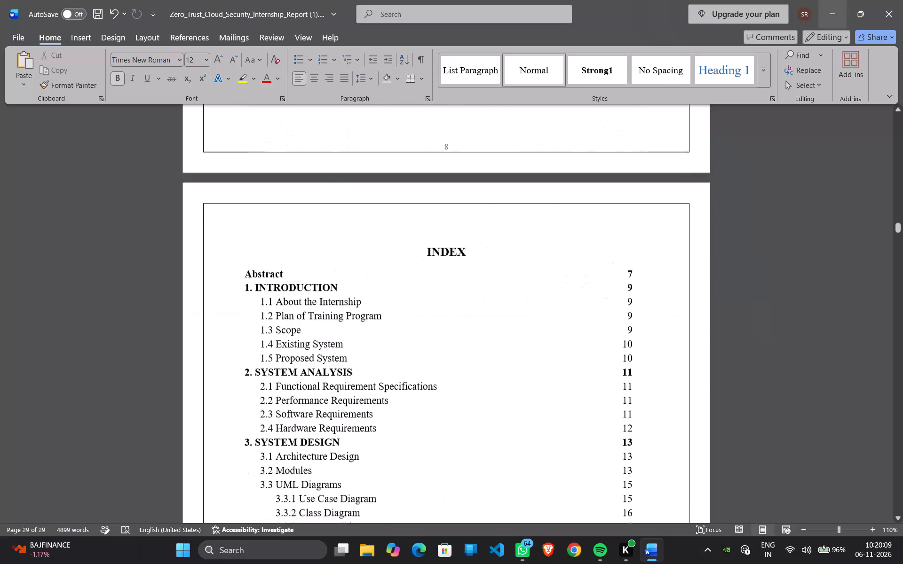
Replace both body paragraphs under the Abstract heading on page 8 with the copied new abstract text.
scroll(429, 221, up, 3)
scroll(429, 221, down, 1)
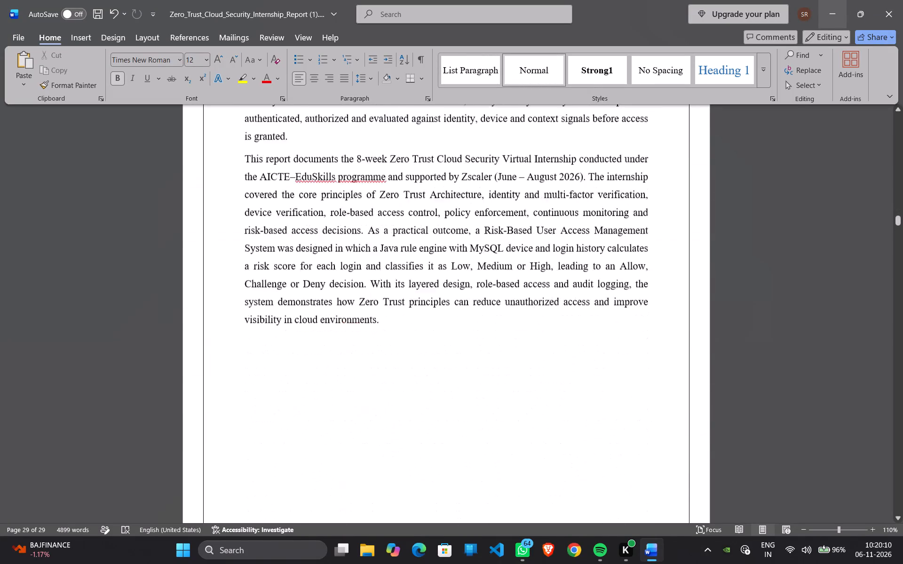
scroll(429, 221, down, 1)
scroll(429, 221, up, 4)
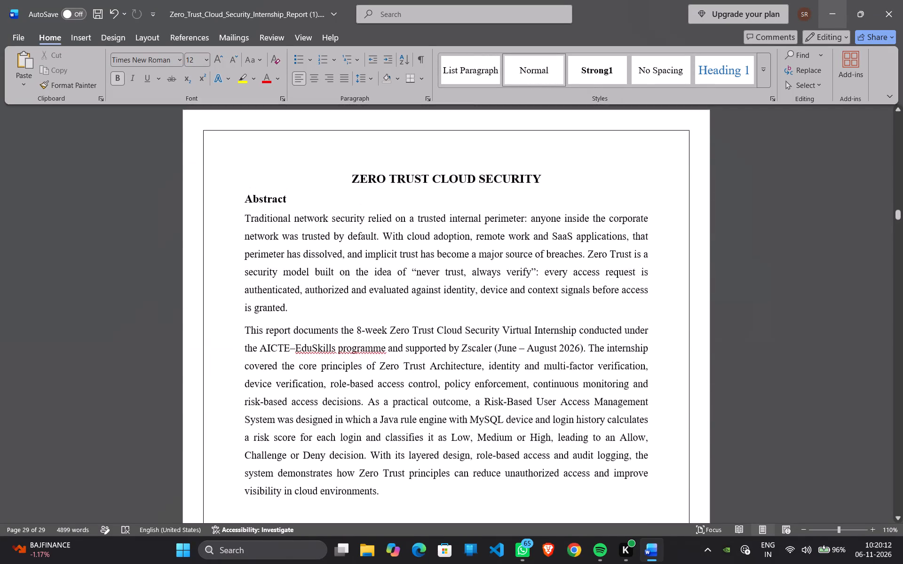
scroll(429, 221, up, 1)
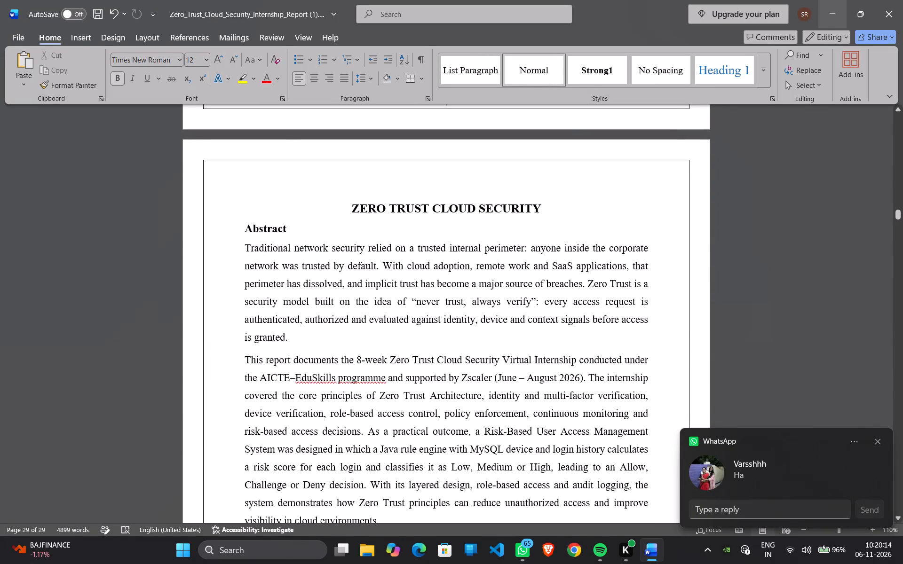
drag(352, 208, 538, 215)
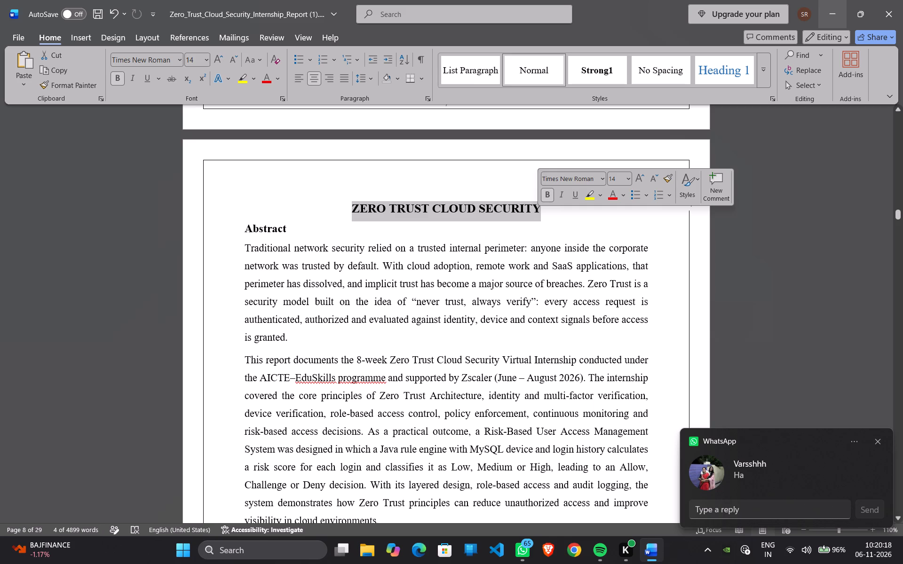
click(428, 243)
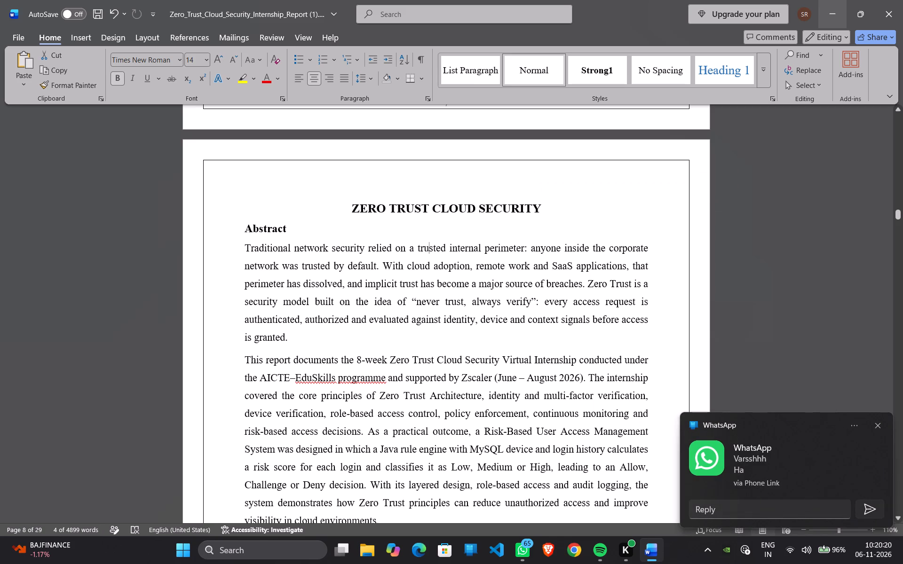
drag(246, 245, 397, 486)
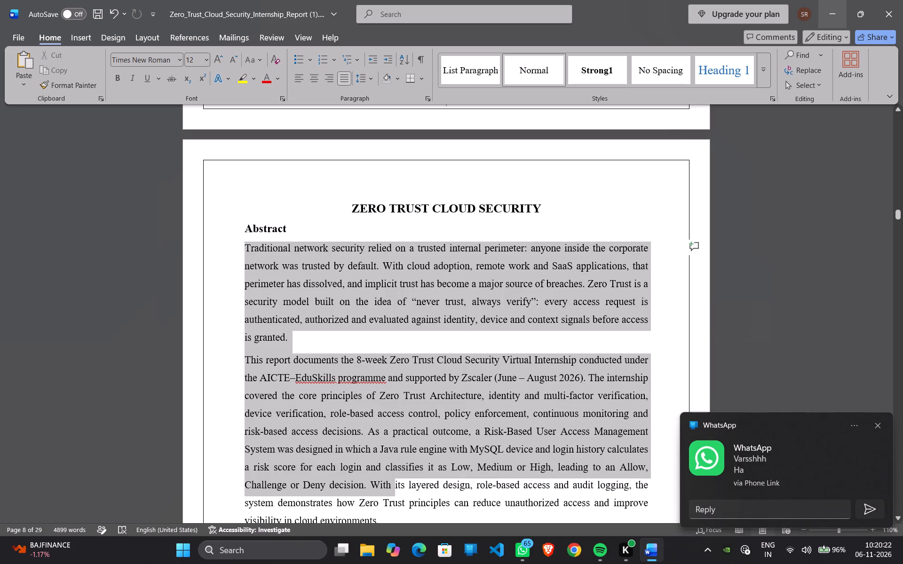
drag(397, 486, 376, 454)
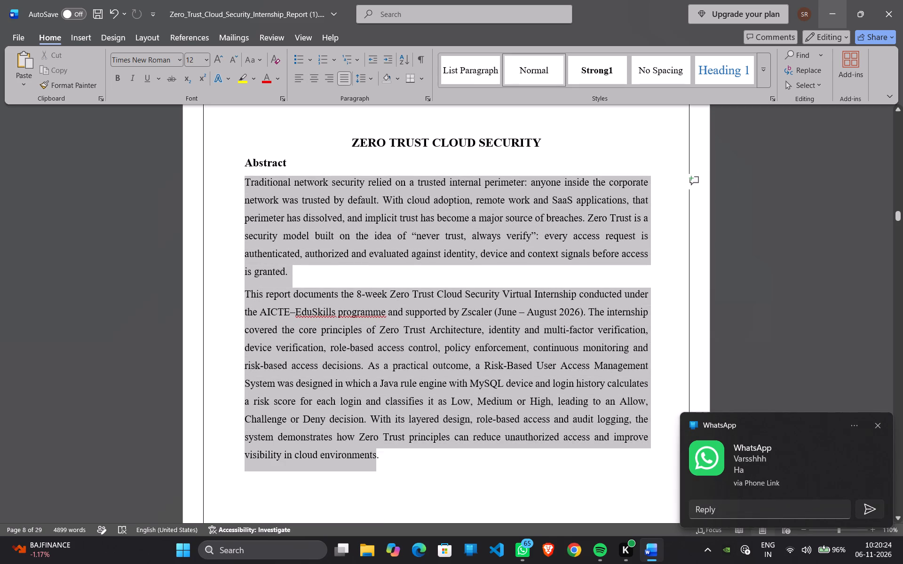
key(ctrl+v)
Remove the blank lines between the newly pasted Abstract paragraphs, beginning with the one after the first paragraph.
scroll(409, 312, up, 2)
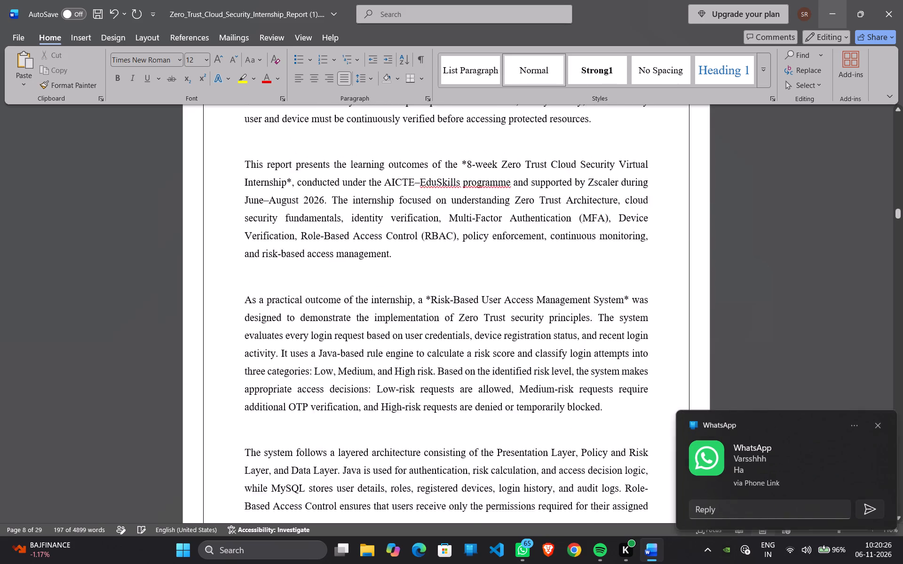
scroll(409, 312, up, 1)
click(321, 293)
key(BackSpace)
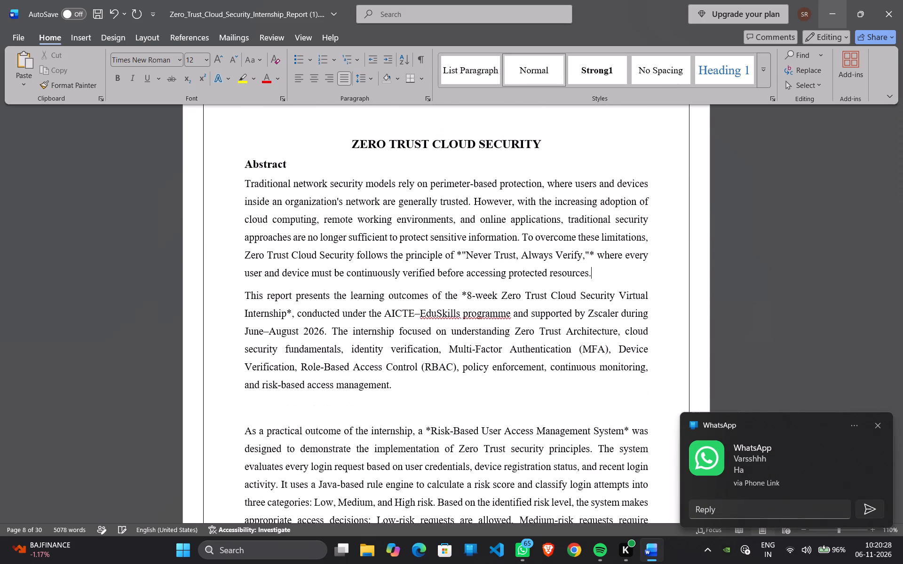
Delete the blank line between the abstract's second paragraph and the paragraph beginning "As a practical outcome of the internship".
key(Down)
key(Down)
key(Up)
key(Down)
key(Down)
key(Down)
key(Down)
key(Down)
key(BackSpace)
key(ctrl+z)
key(Down)
key(BackSpace)
key(Down)
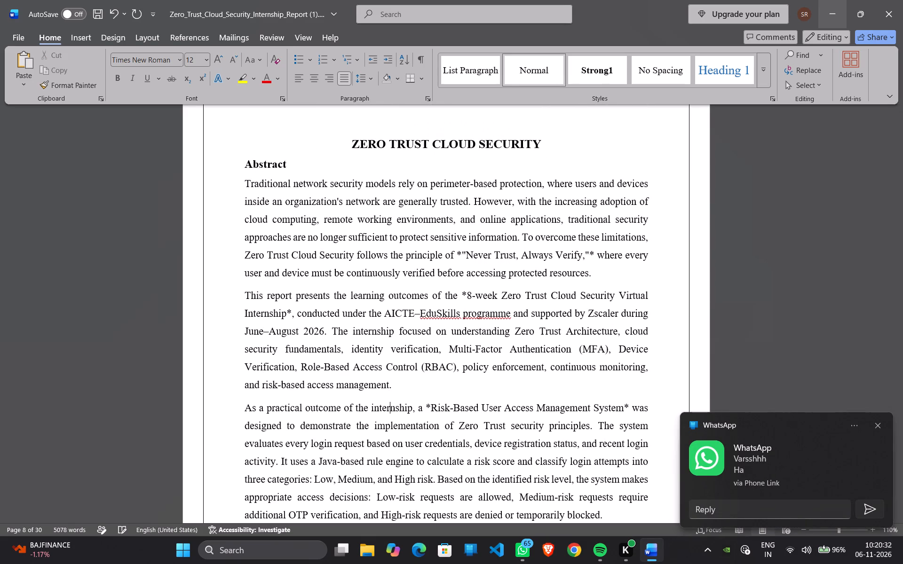
key(Down)
key(Down)
key(Down)
Replace the centred heading "ZERO TRUST CLOUD SECURITY" on the abstract page with "ABSTRACT".
scroll(321, 293, down, 1)
scroll(417, 52, up, 1)
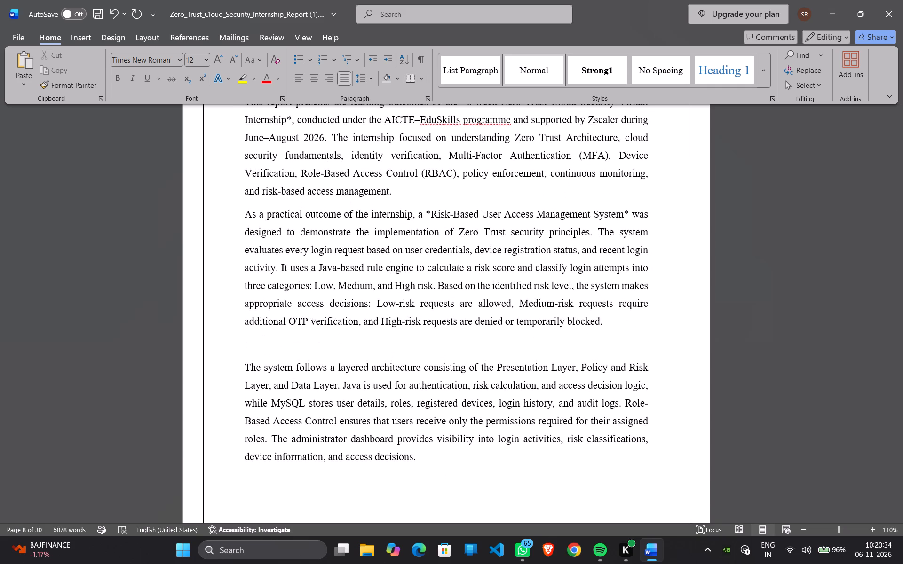
scroll(417, 52, up, 1)
scroll(430, 114, up, 2)
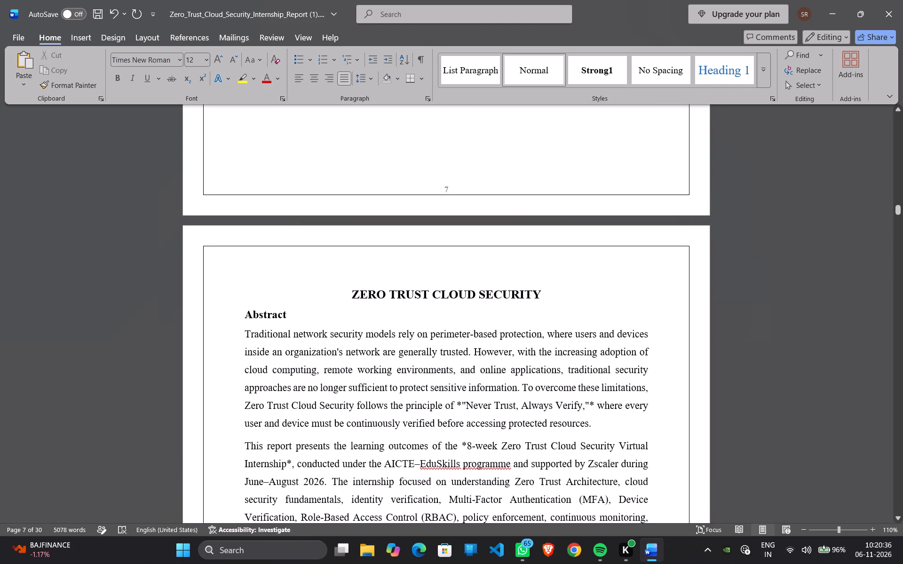
drag(351, 298, 542, 304)
click(542, 304)
key(BackSpace)
key(BackSpace)
key(BackSpace)
key(BackSpace)
key(BackSpace)
key(BackSpace)
key(BackSpace)
key(BackSpace)
key(BackSpace)
key(BackSpace)
key(BackSpace)
key(BackSpace)
key(BackSpace)
key(BackSpace)
key(BackSpace)
key(BackSpace)
key(BackSpace)
key(BackSpace)
key(BackSpace)
key(BackSpace)
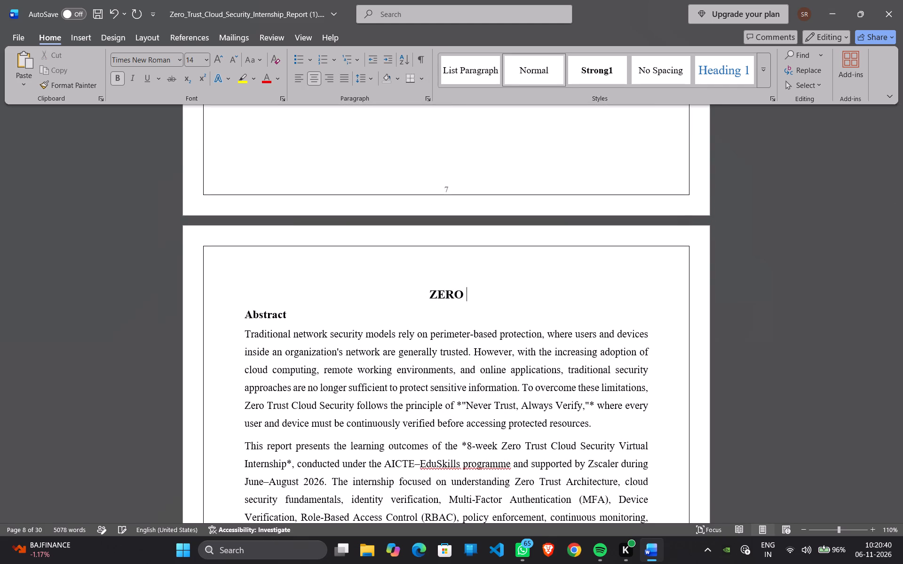
key(BackSpace)
key(BackSpace)
key(BackSpace)
key(BackSpace)
key(BackSpace)
key(ctrl+z)
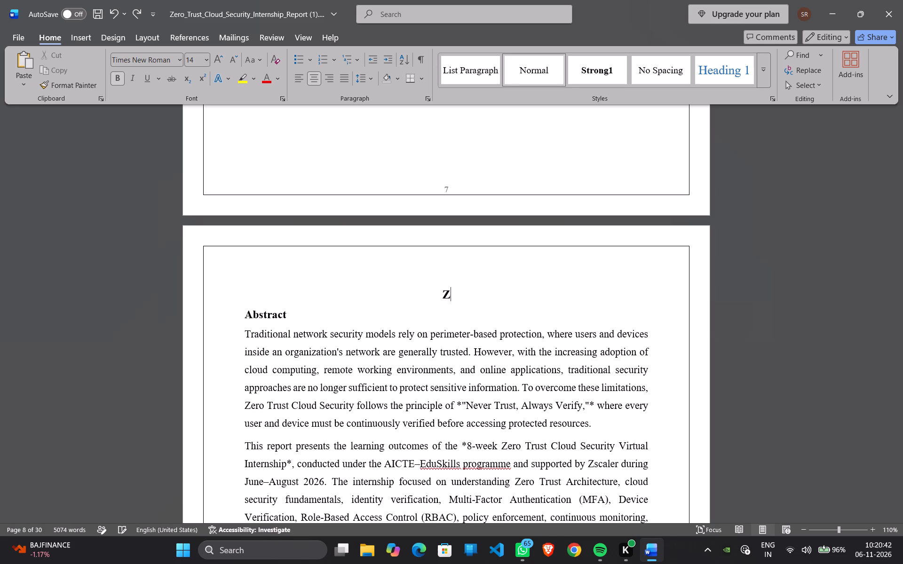
text(AND+)
key(BackSpace)
key(BackSpace)
key(BackSpace)
text(BSTART)
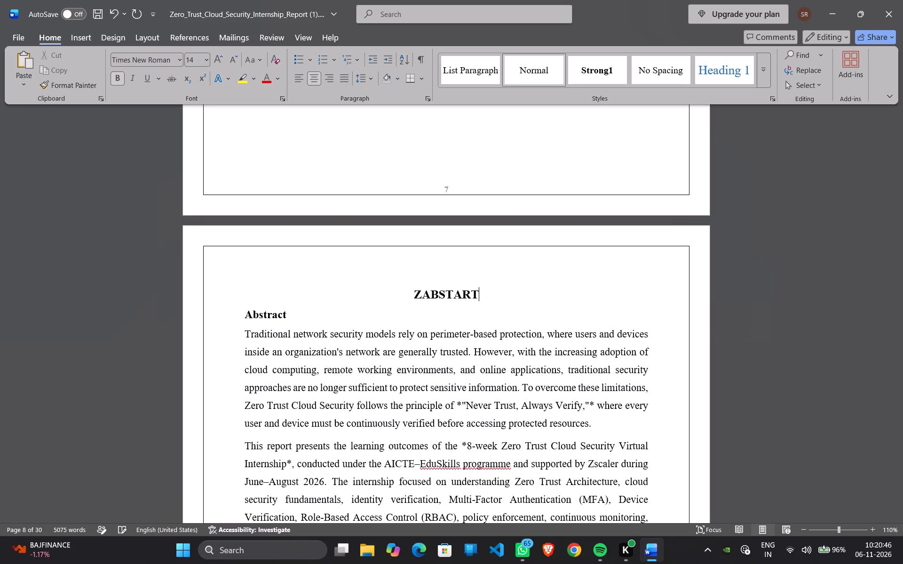
key(BackSpace)
key(BackSpace)
key(BackSpace)
text(RACT)
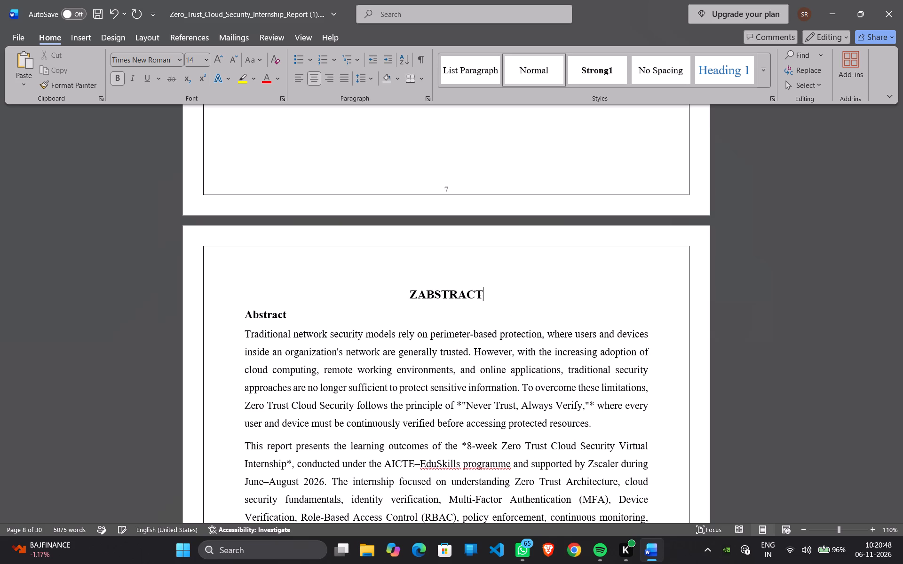
key(Left)
key(Left)
key(Left)
key(Left)
key(Left)
key(Left)
key(Left)
key(Left)
key(BackSpace)
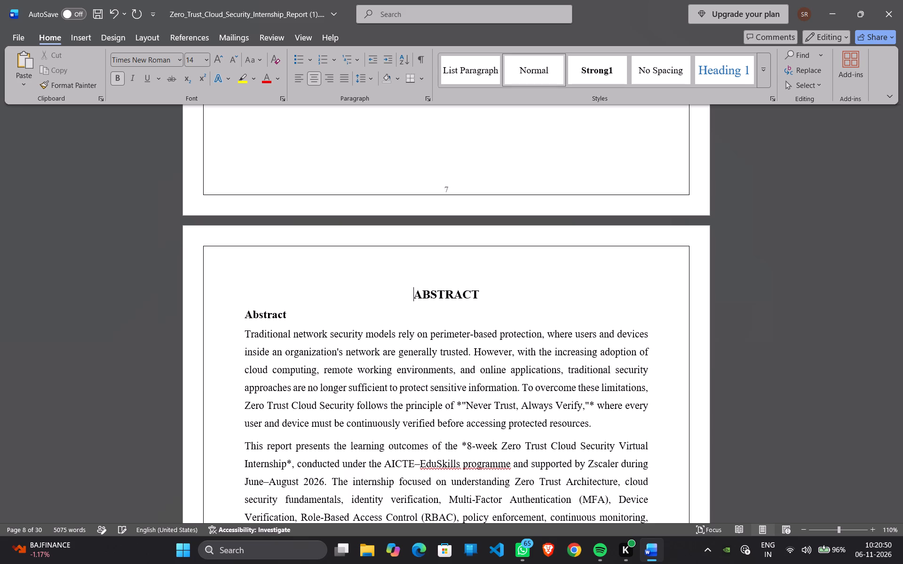
Delete the redundant "Abstract" subheading below the centred ABSTRACT heading.
key(Up)
key(Down)
key(Down)
key(plus)
key(BackSpace)
key(BackSpace)
key(BackSpace)
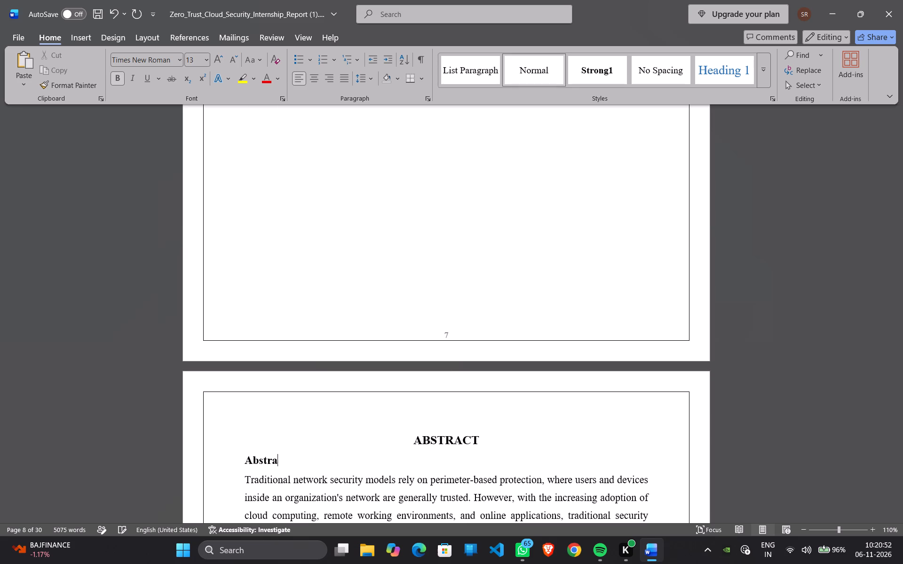
key(BackSpace)
key(BackSpace)
key(BackSpace)
key(BackSpace)
key(BackSpace)
key(BackSpace)
key(BackSpace)
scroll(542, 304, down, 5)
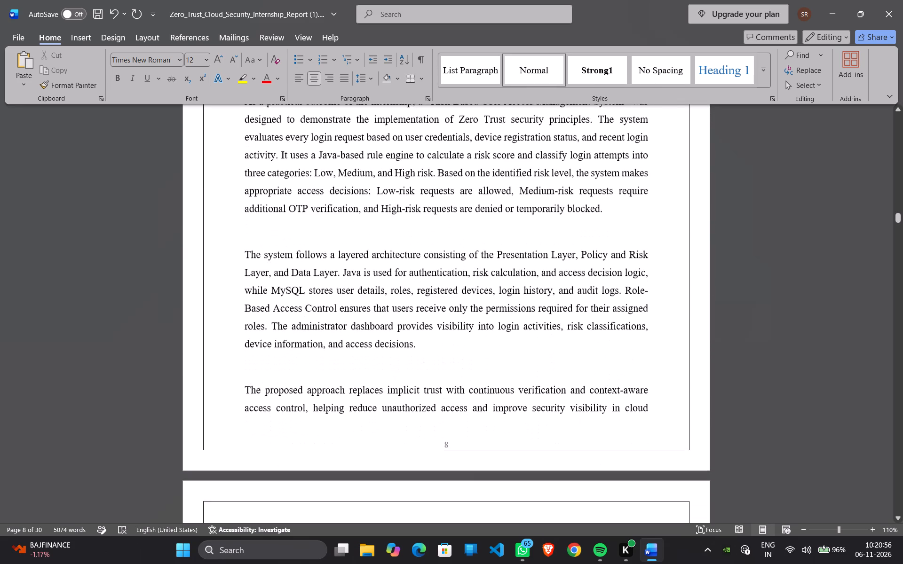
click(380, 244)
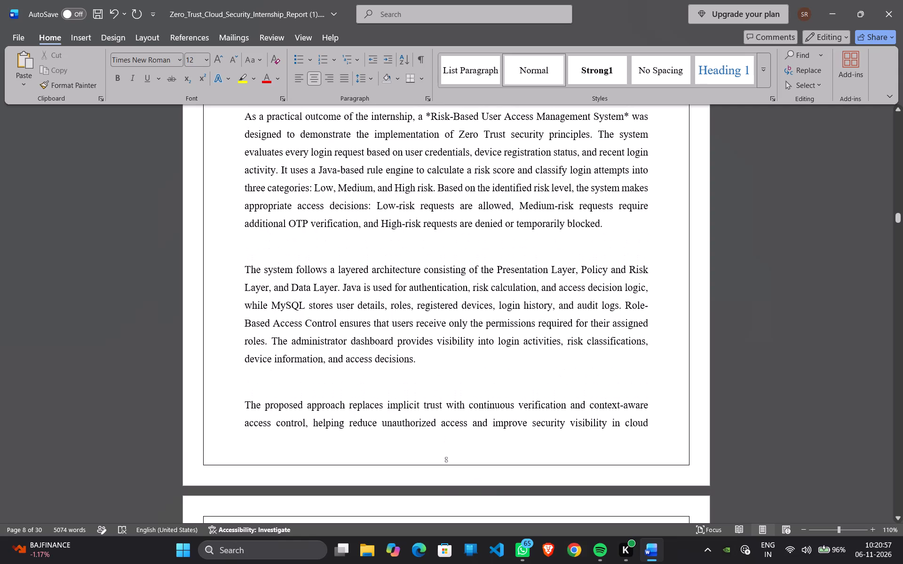
Delete the blank lines above the abstract paragraphs beginning "The system follows a layered architecture" and "The proposed approach replaces implicit trust".
key(BackSpace)
key(Down)
key(Down)
key(Down)
key(Down)
key(Down)
key(Down)
key(Down)
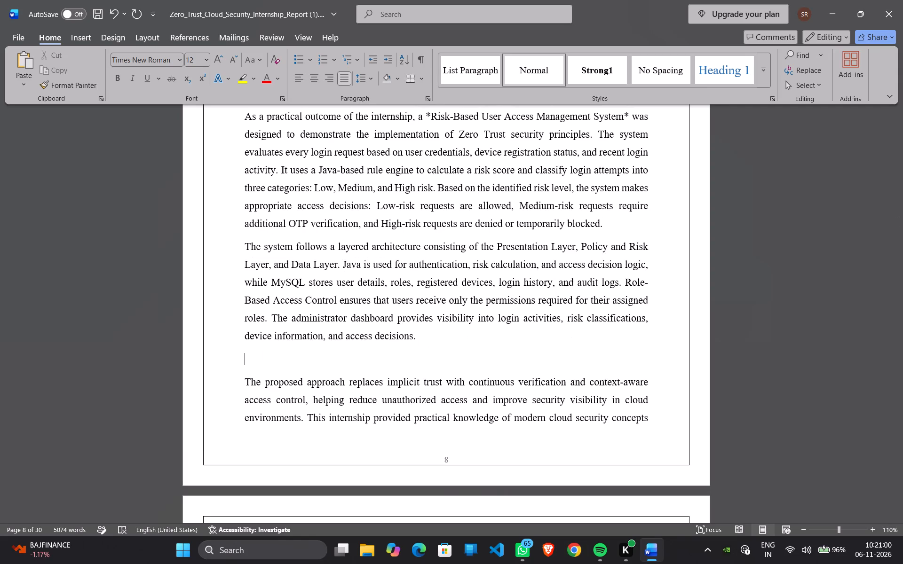
key(BackSpace)
Review the abstract from its heading to the keywords, checking paragraph spacing, page overflow and stray asterisks.
scroll(380, 244, down, 1)
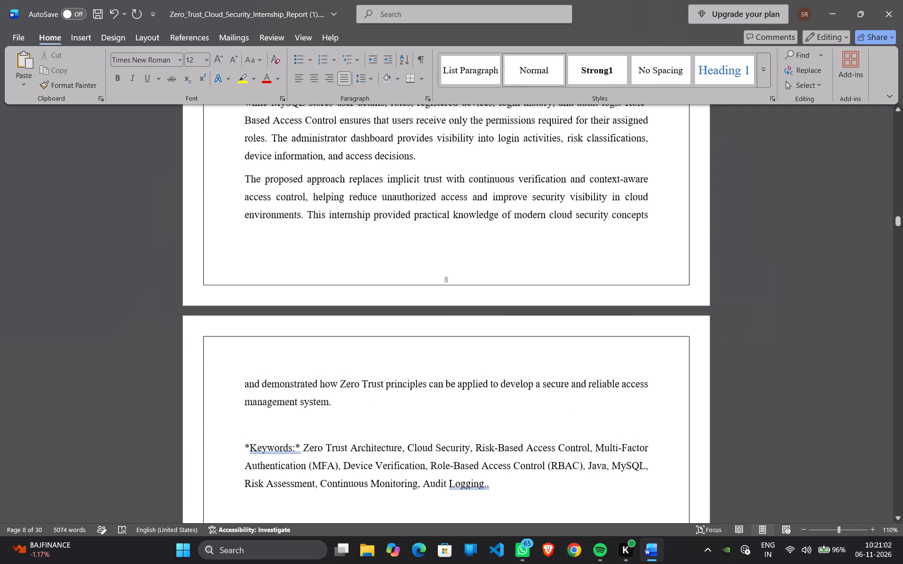
scroll(380, 244, up, 3)
scroll(305, 232, down, 1)
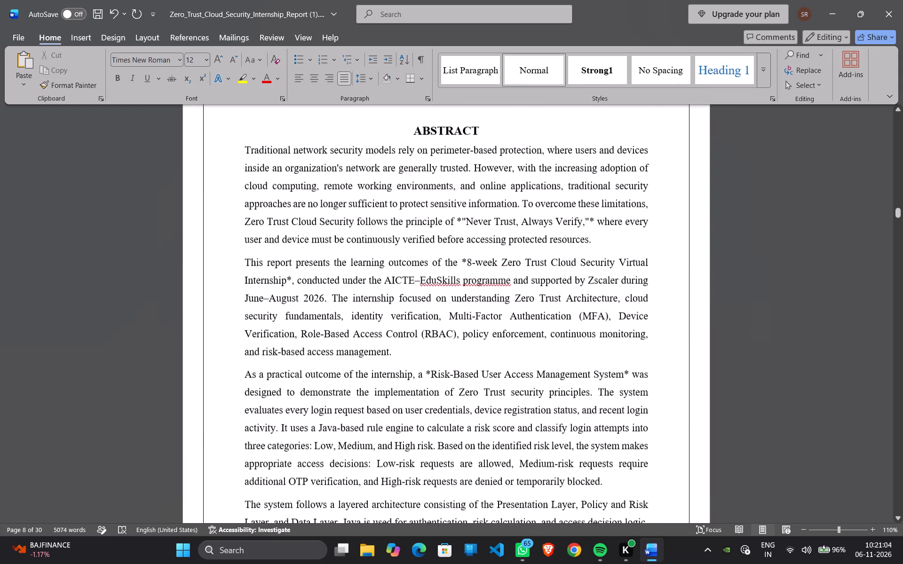
scroll(305, 232, down, 1)
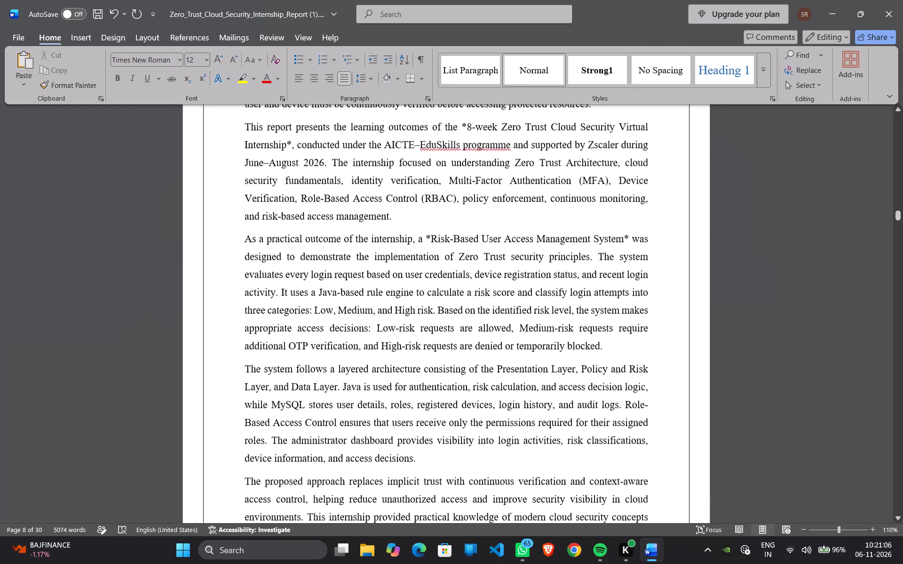
scroll(305, 232, down, 1)
scroll(305, 232, up, 2)
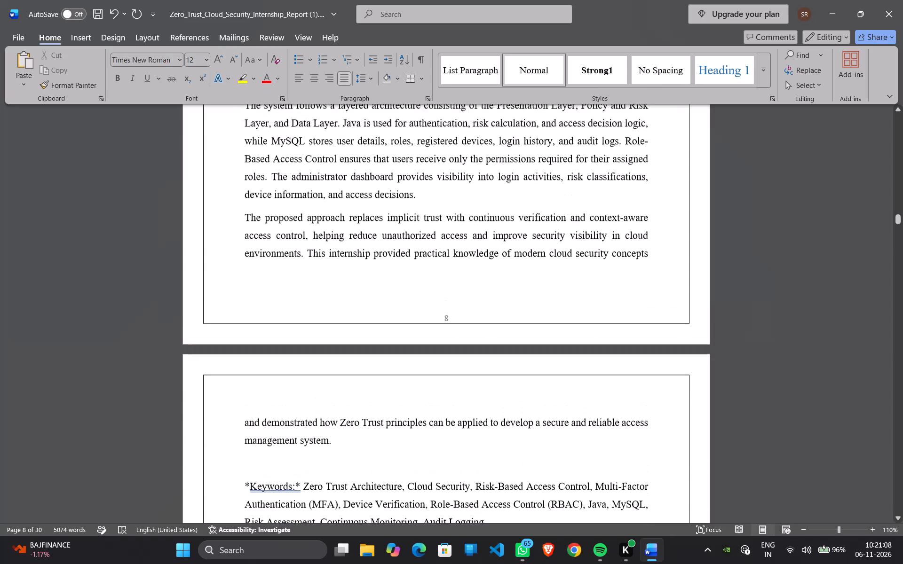
scroll(305, 232, up, 2)
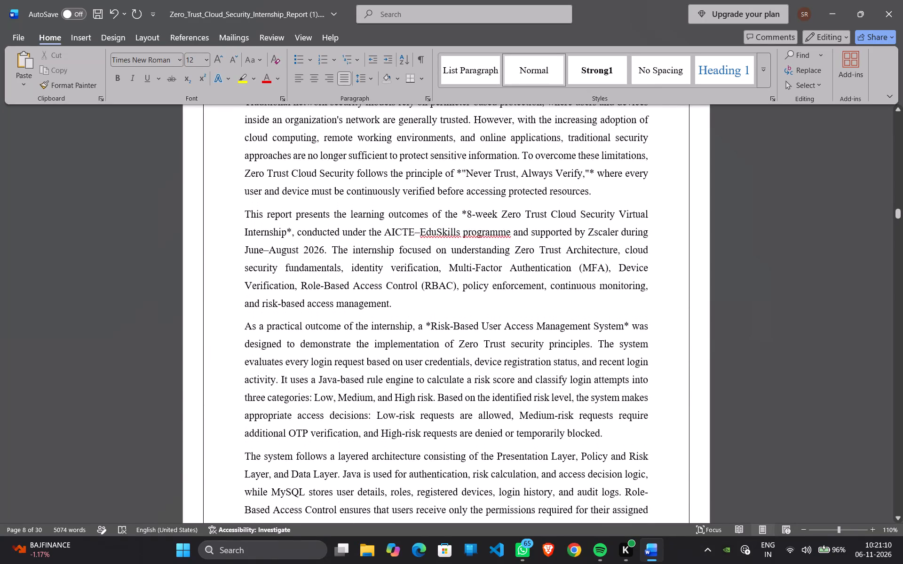
scroll(305, 232, up, 2)
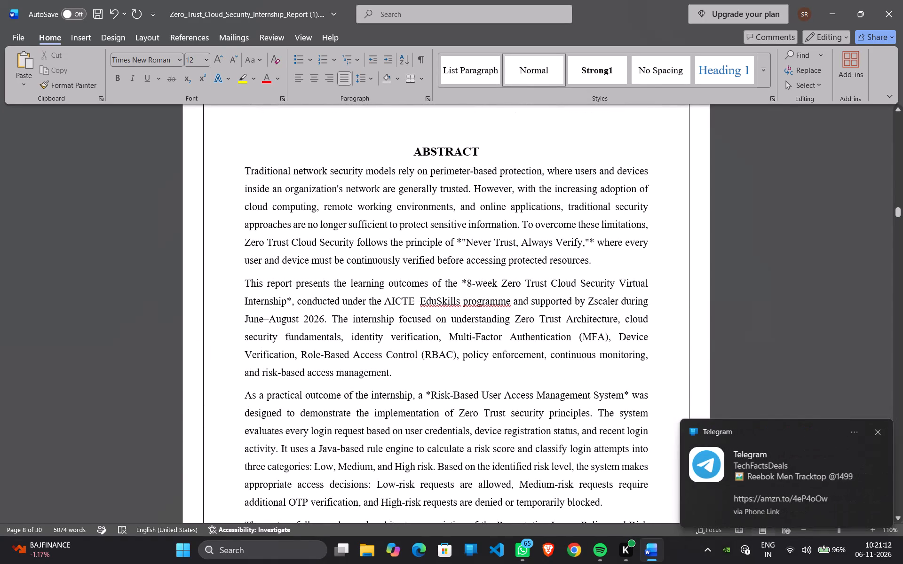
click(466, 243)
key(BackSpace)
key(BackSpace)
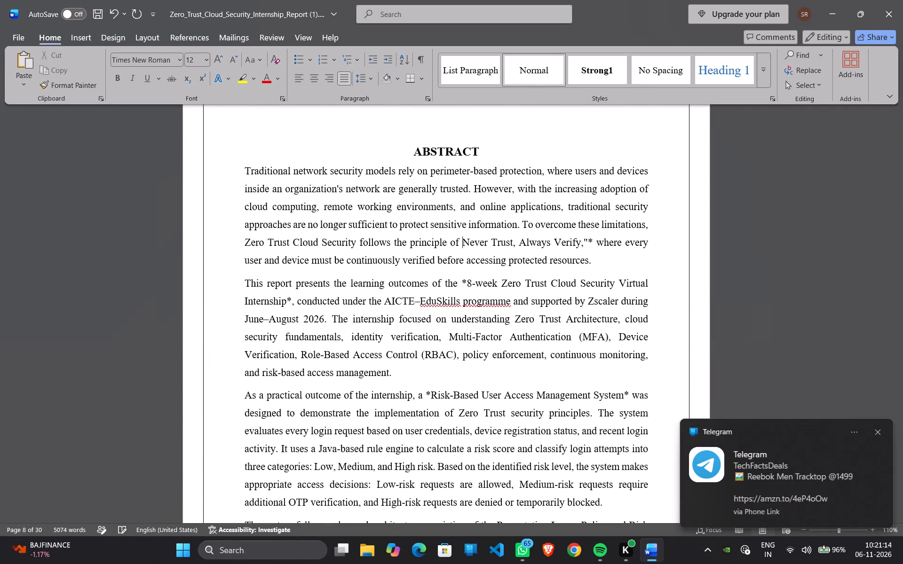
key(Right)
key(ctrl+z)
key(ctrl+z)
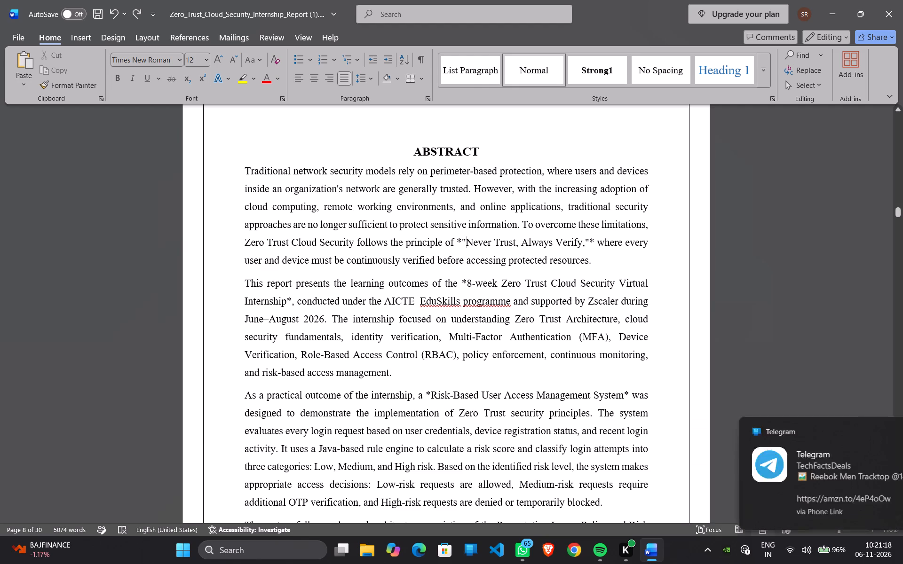
Delete the asterisk following the quoted phrase "Never Trust, Always Verify," in the abstract's first paragraph.
click(599, 244)
key(Left)
key(BackSpace)
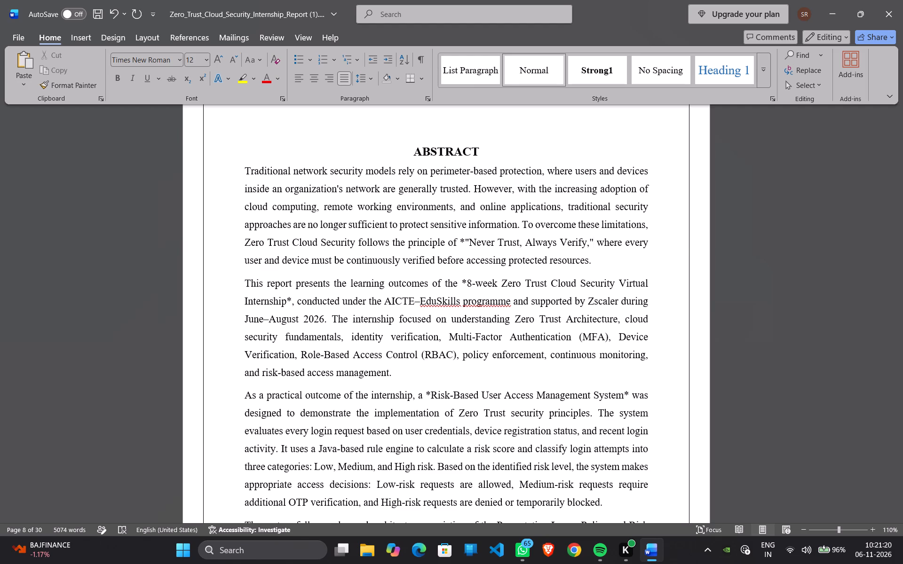
Make the words "Never Trust, Always Verify" bold in the abstract's first paragraph, leaving out the quotation marks and final comma.
key(shift+Left)
key(shift+Left)
key(shift+Left)
key(shift+Left)
key(Right)
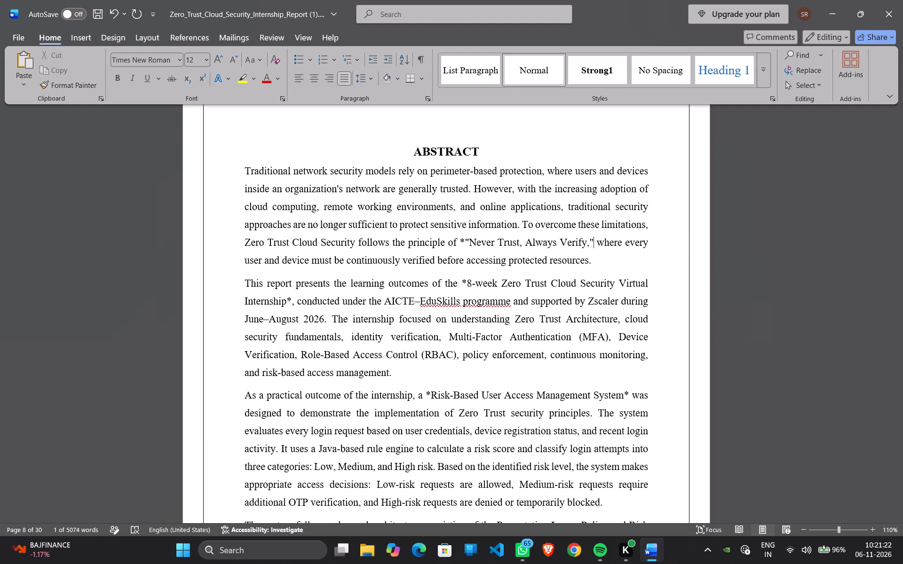
key(Left)
key(Left)
key(Return)
key(Left)
key(ctrl+z)
key(shift+Left)
key(shift+Left)
key(shift+Left)
key(shift+Left)
key(shift+Left)
key(shift+Left)
key(shift+Left)
key(shift+Left)
key(shift+Left)
key(shift+Left)
key(shift+Left)
key(shift+Left)
key(shift+Left)
key(shift+Left)
key(shift+Left)
key(shift+Left)
key(shift+Left)
key(shift+Left)
key(shift+Left)
key(shift+Left)
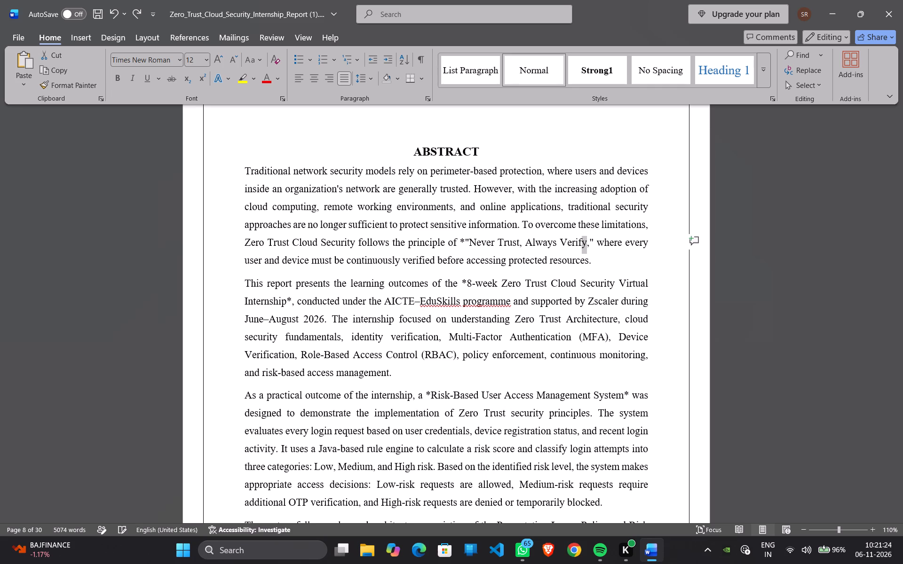
key(shift+Left)
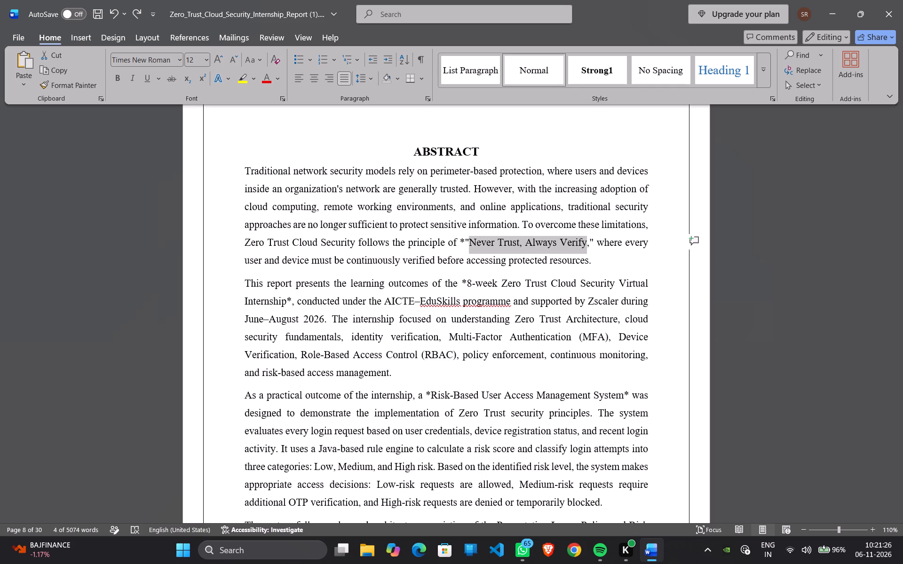
key(ctrl+b)
Delete the asterisk before the opening quotation mark of the bold phrase "Never Trust, Always Verify".
key(Left)
key(Left)
key(BackSpace)
Place the cursor before the asterisk preceding "8-week Zero Trust Cloud Security Virtual Internship" in the abstract's second paragraph.
key(Down)
key(Down)
key(Right)
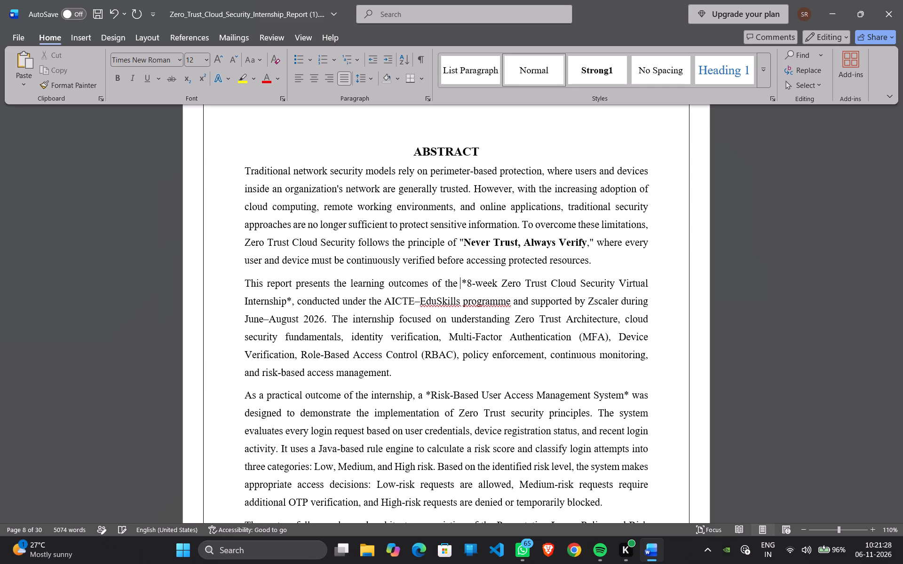
scroll(495, 343, down, 1)
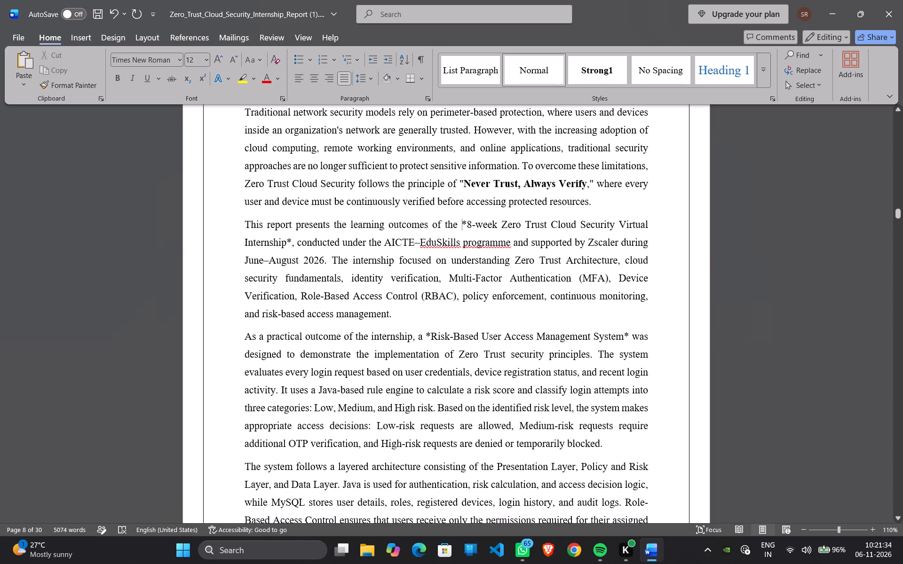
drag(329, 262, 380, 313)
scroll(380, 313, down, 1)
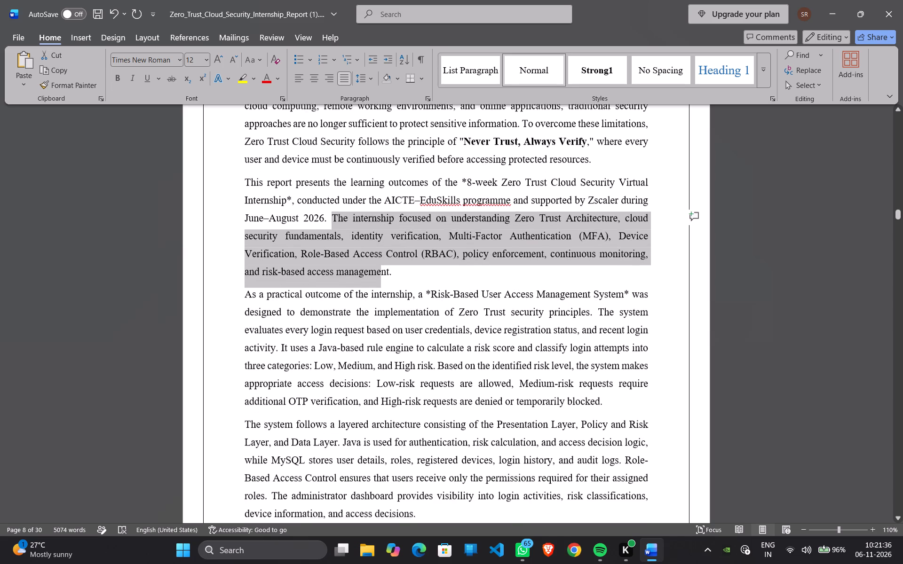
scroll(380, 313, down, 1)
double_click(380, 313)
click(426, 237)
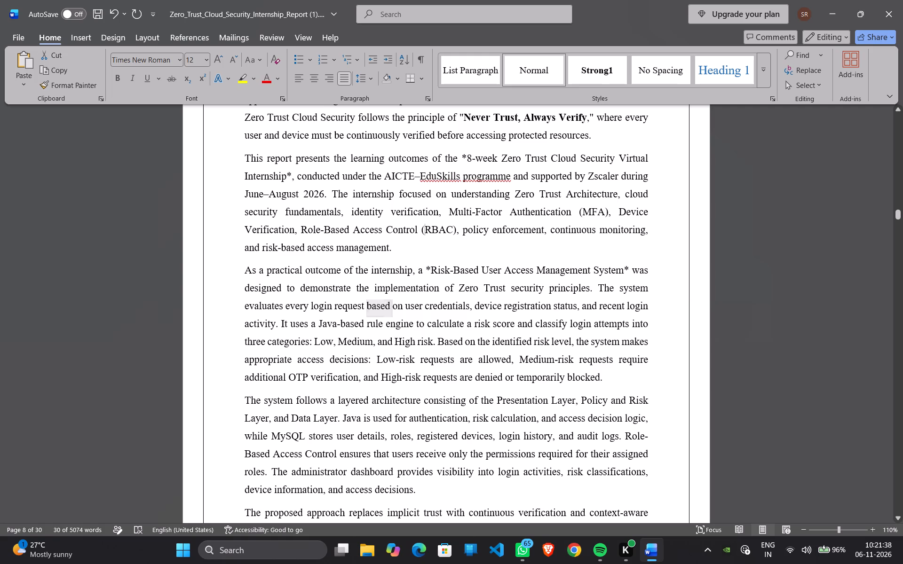
Remove the asterisks around "8-week Zero Trust Cloud Security Virtual Internship" in the abstract's second paragraph.
click(467, 156)
key(BackSpace)
key(Right)
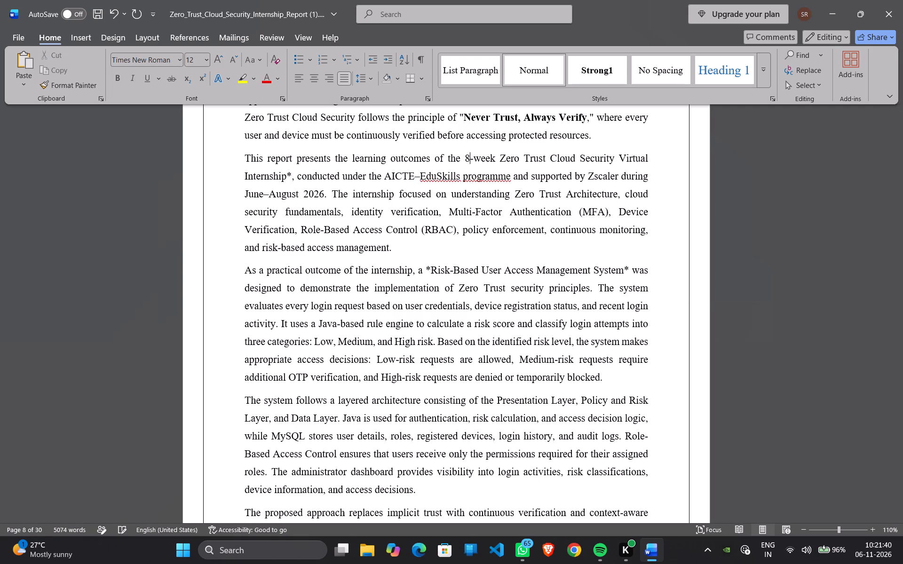
click(292, 175)
key(BackSpace)
Make "Risk-Based User Access Management System" bold in the abstract's third paragraph and remove the asterisks around it.
click(430, 274)
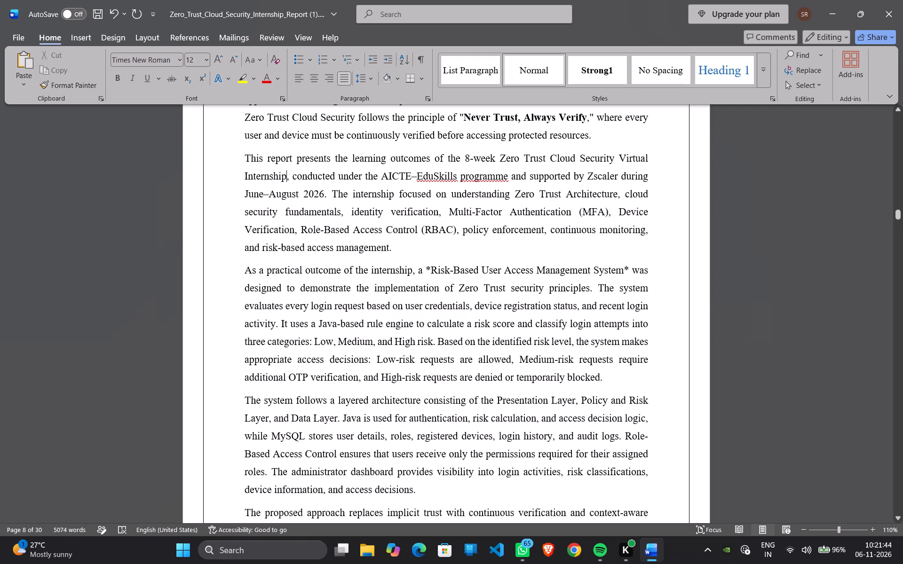
key(BackSpace)
key(shift+Right)
key(shift+Right)
key(shift+Right)
key(shift+Right)
key(shift+Right)
key(shift+Right)
key(shift+Right)
key(shift+Right)
key(shift+Right)
key(shift+Right)
key(shift+Right)
key(shift+Right)
key(shift+Right)
key(shift+Right)
key(shift+Right)
key(shift+Right)
key(shift+Right)
key(shift+Right)
key(shift+Right)
key(shift+Right)
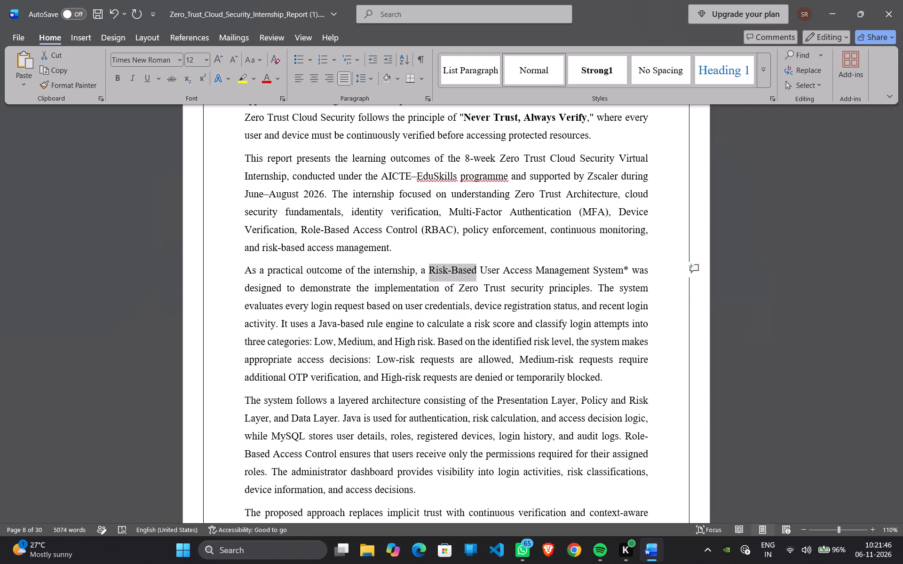
key(ctrl+b)
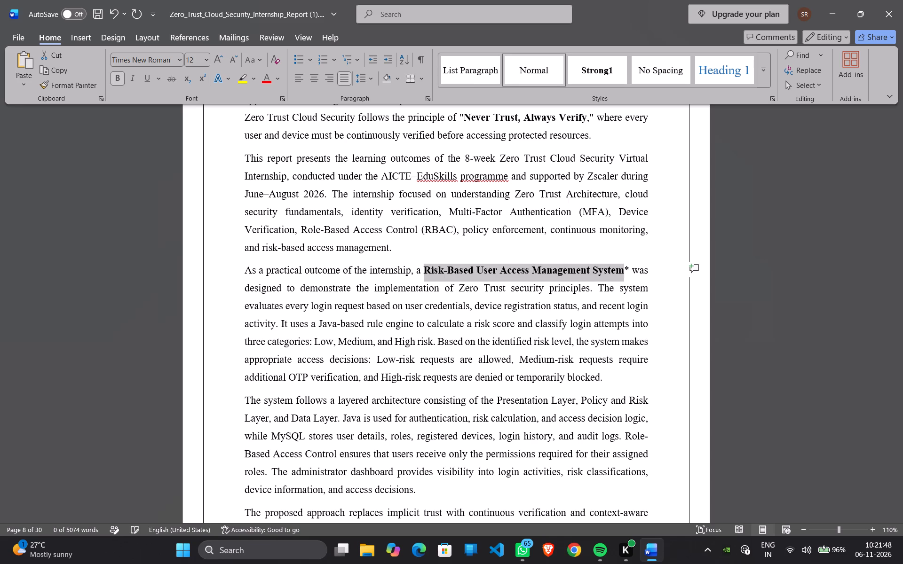
key(Right)
key(Right)
key(BackSpace)
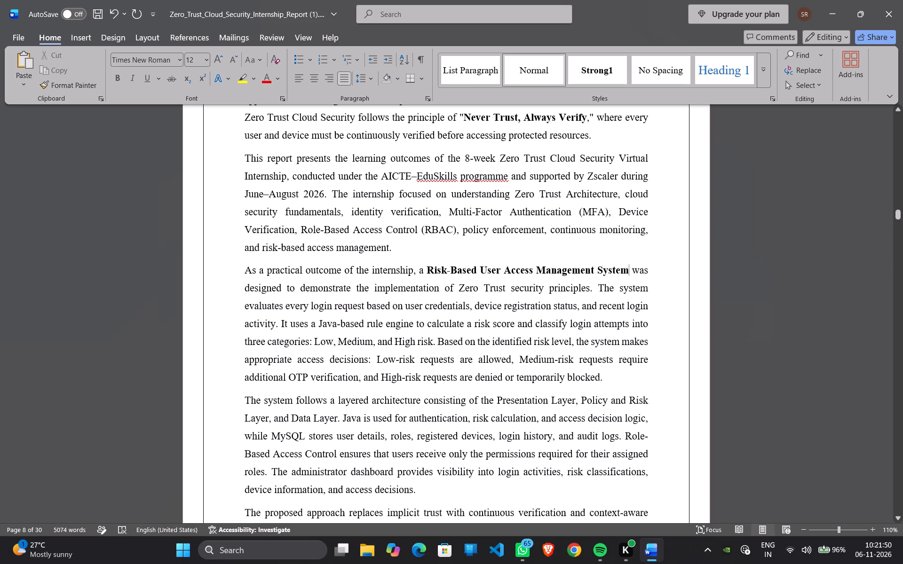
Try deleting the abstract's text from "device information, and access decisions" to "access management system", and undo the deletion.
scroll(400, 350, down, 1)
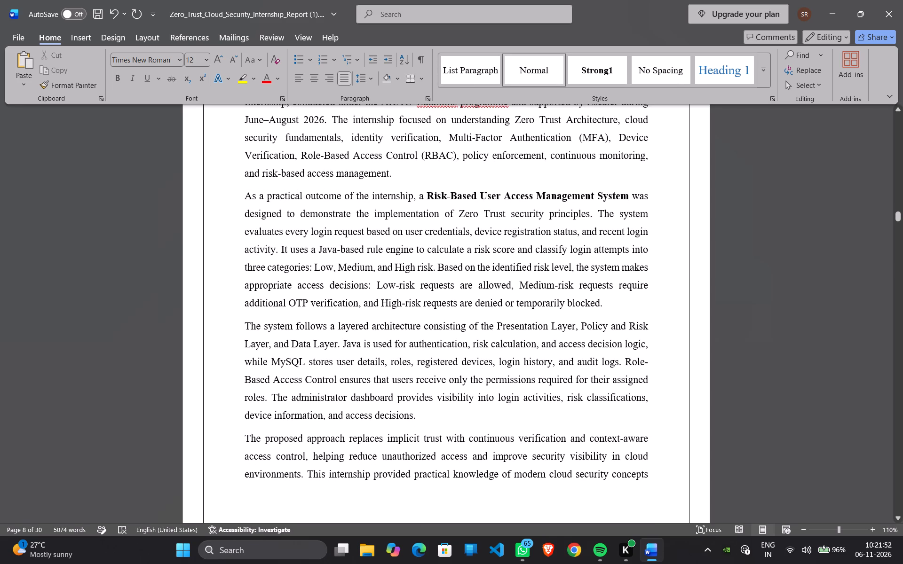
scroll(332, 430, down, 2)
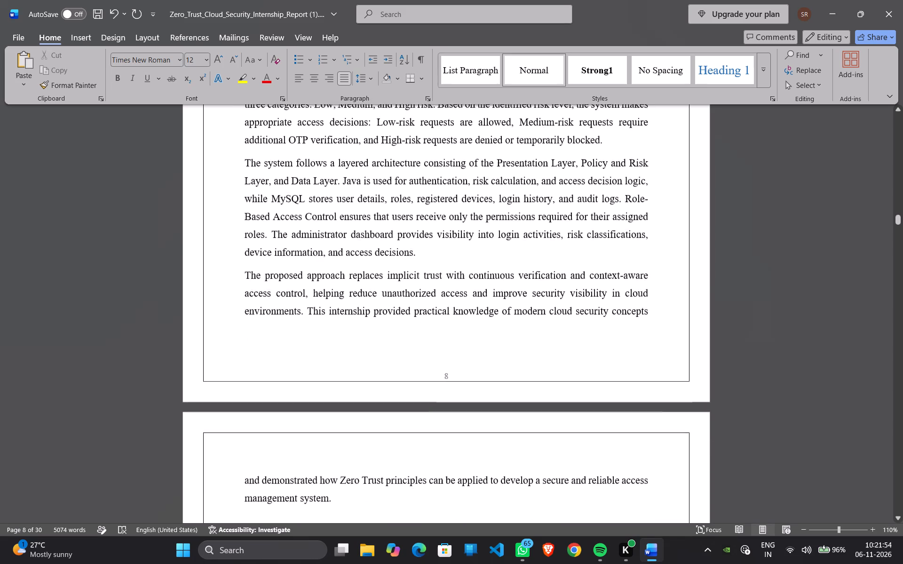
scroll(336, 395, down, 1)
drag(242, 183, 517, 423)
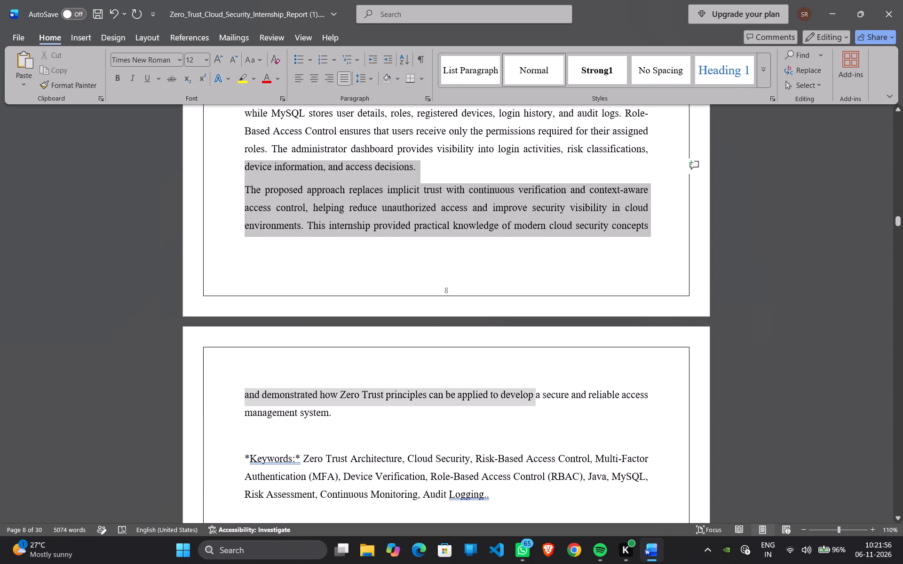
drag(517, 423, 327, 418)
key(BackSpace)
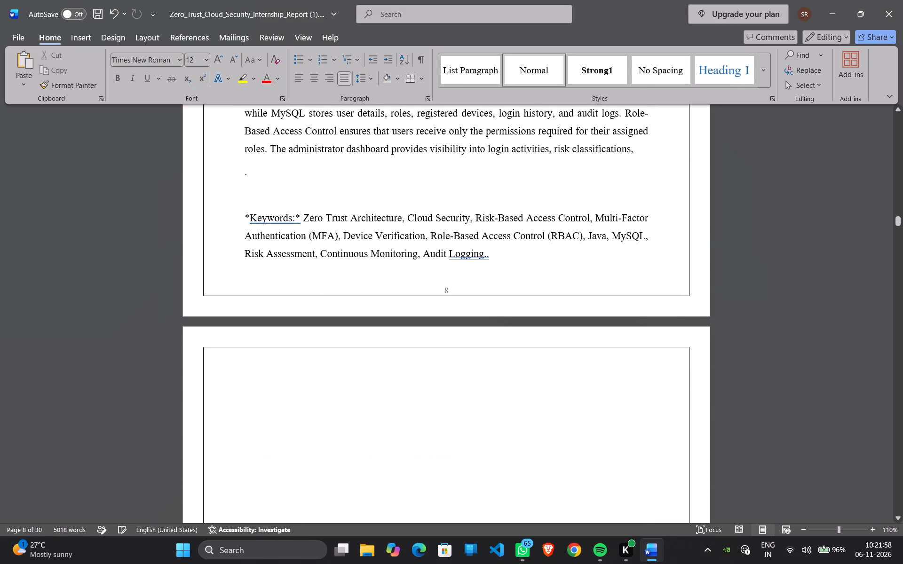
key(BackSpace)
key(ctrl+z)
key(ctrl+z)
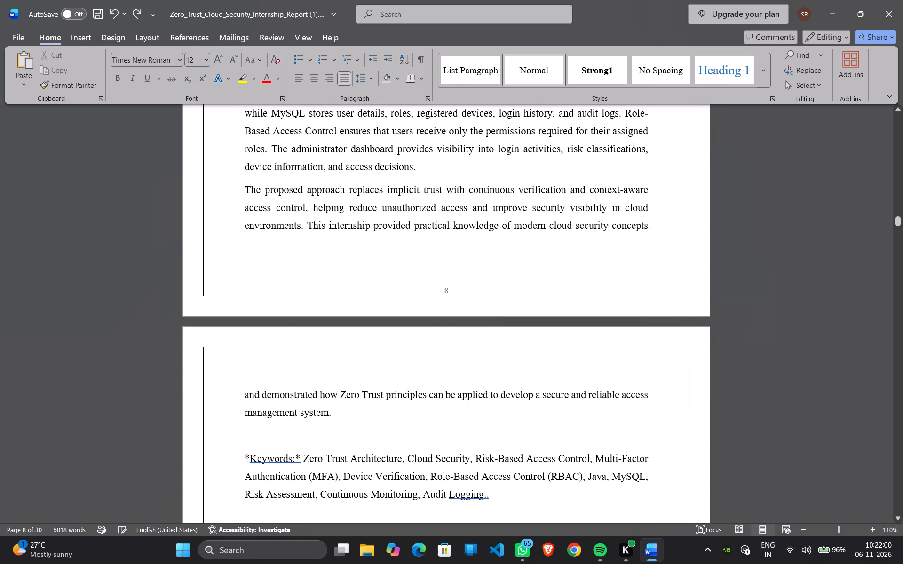
Delete the abstract's closing paragraph beginning "The proposed approach", with the blank line above the keywords and the periods after "access decisions".
scroll(313, 258, up, 1)
click(296, 298)
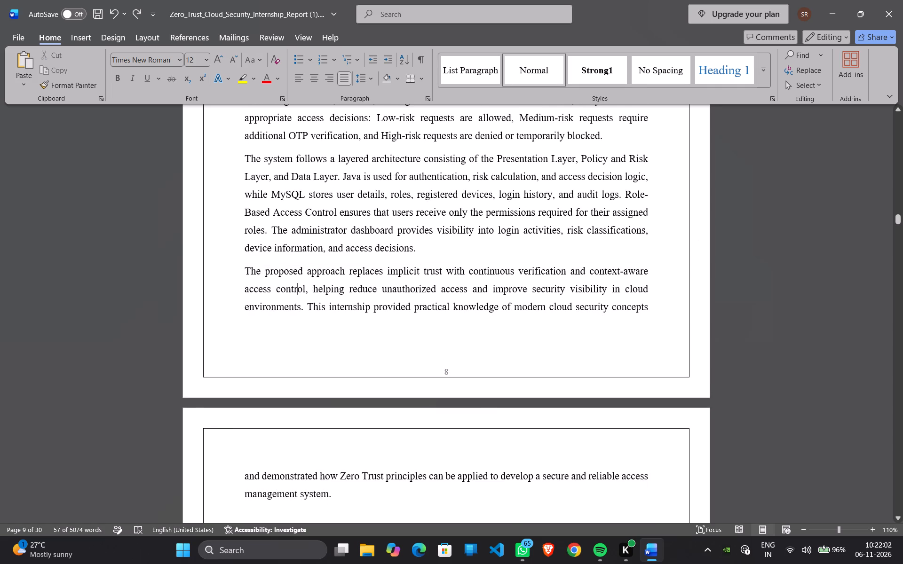
drag(246, 272, 330, 494)
key(BackSpace)
key(BackSpace)
key(Down)
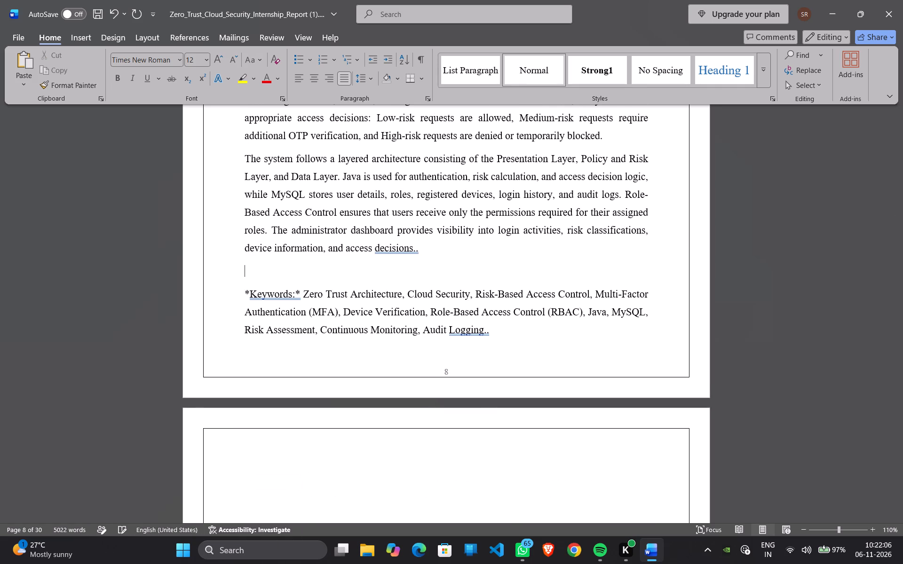
key(BackSpace)
key(BackSpace)
key(BackSpace)
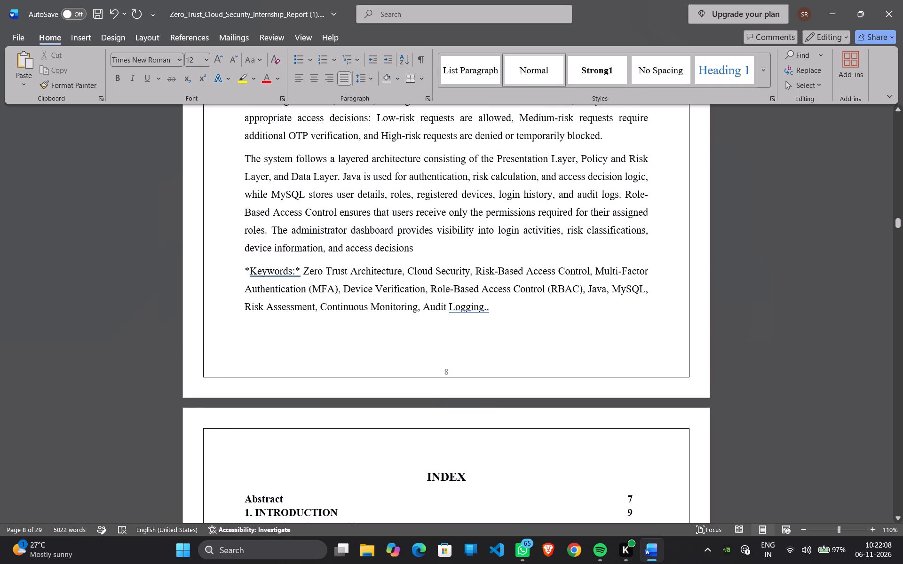
Make the "Keywords:" label at the end of the abstract bold and remove the asterisks around it.
scroll(364, 518, up, 1)
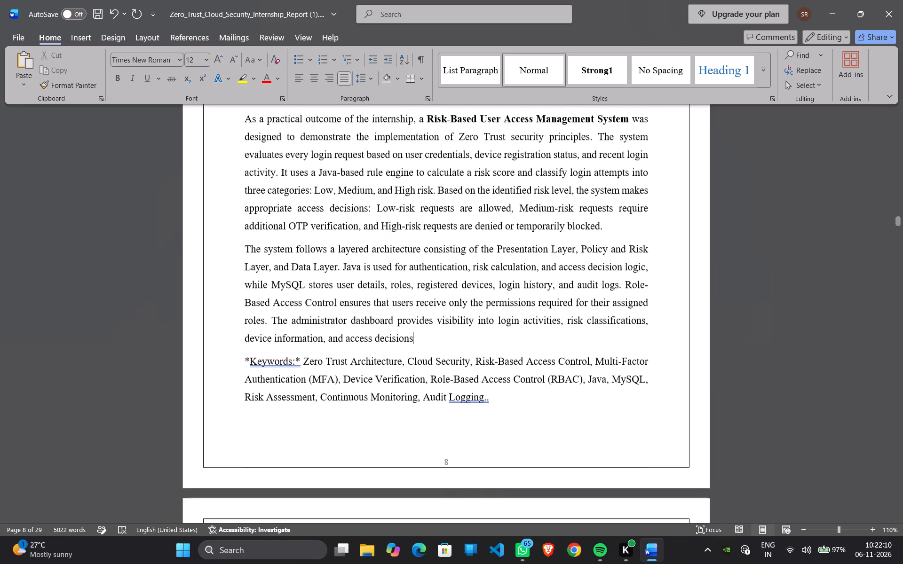
click(300, 368)
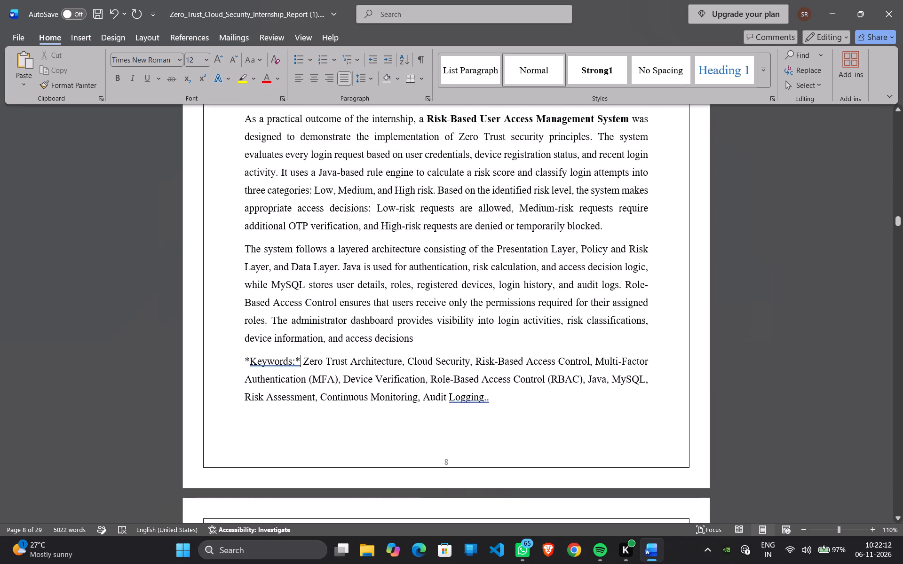
key(BackSpace)
key(shift+Left)
key(shift+Left)
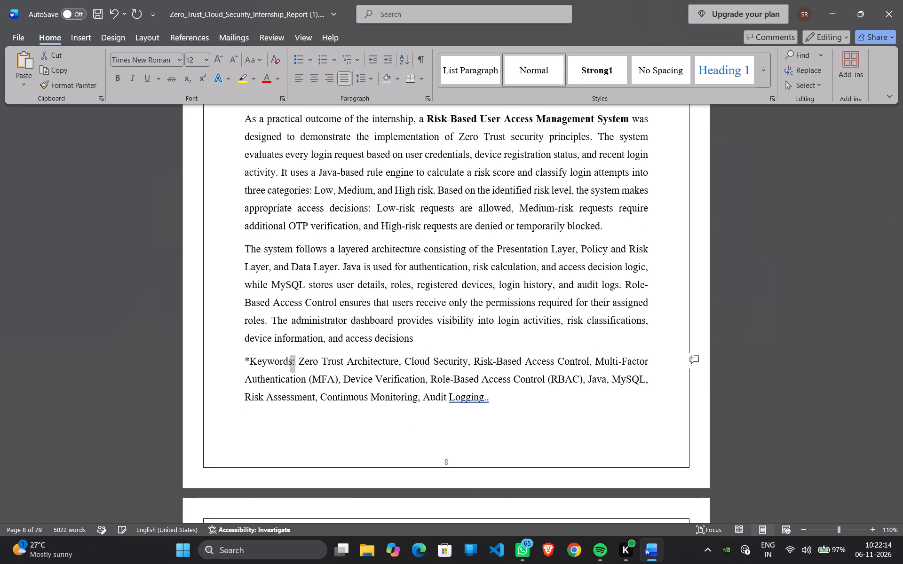
key(shift+Left)
key(shift+Left)
key(shift+Left)
key(shift+Left)
key(shift+Left)
key(shift+Left)
key(shift+Left)
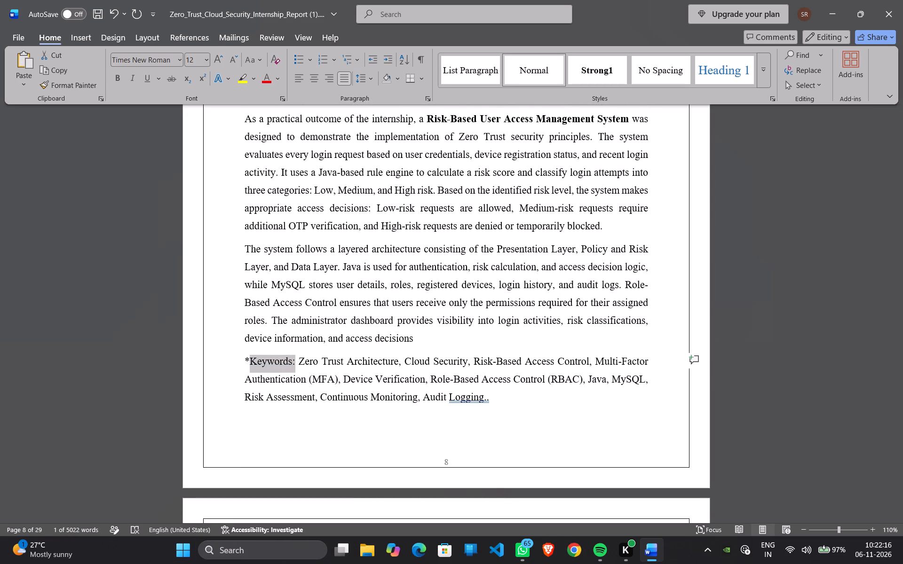
key(ctrl+b)
key(Left)
key(BackSpace)
Review the edited abstract and the pages that follow it, from the index through the introduction to the System Analysis chapter.
scroll(391, 352, up, 2)
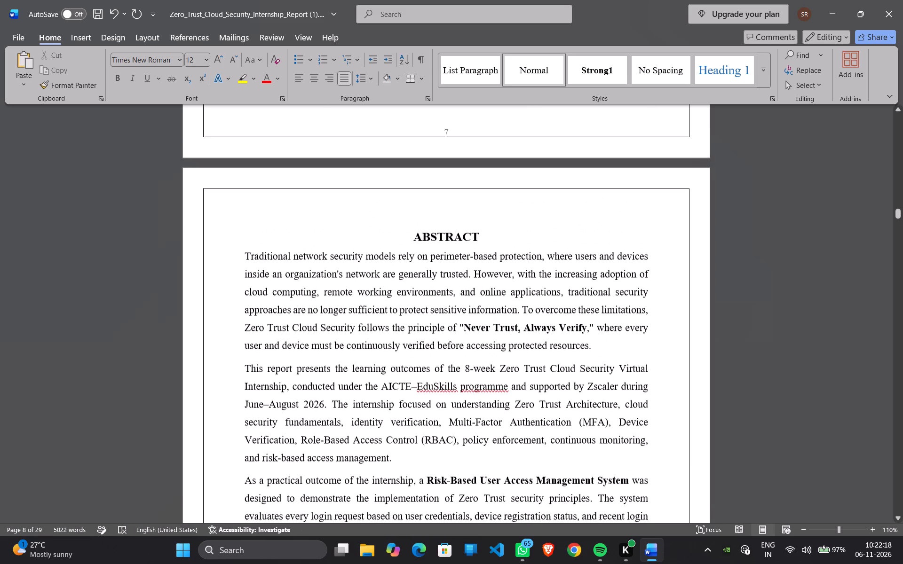
scroll(391, 352, down, 1)
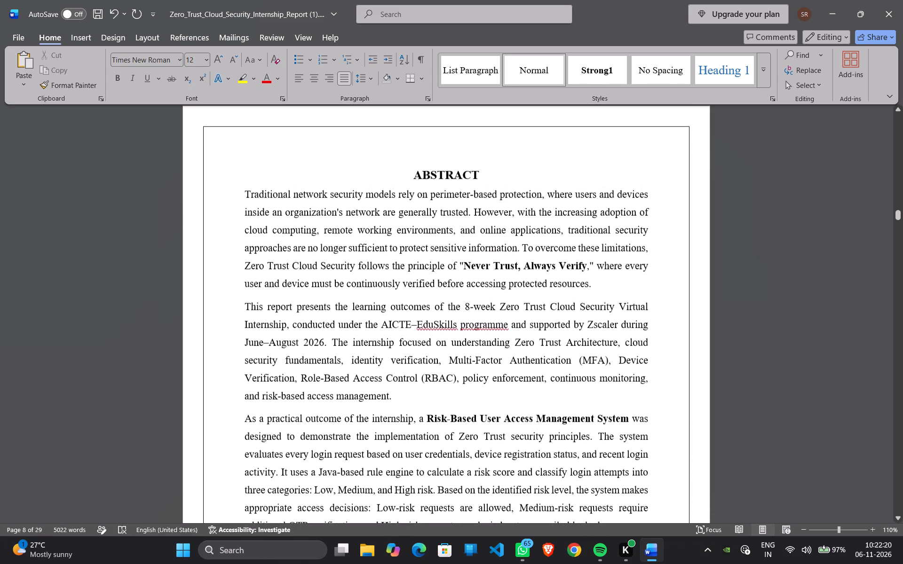
scroll(391, 352, down, 1)
ctrl+scroll(391, 352, down, 3)
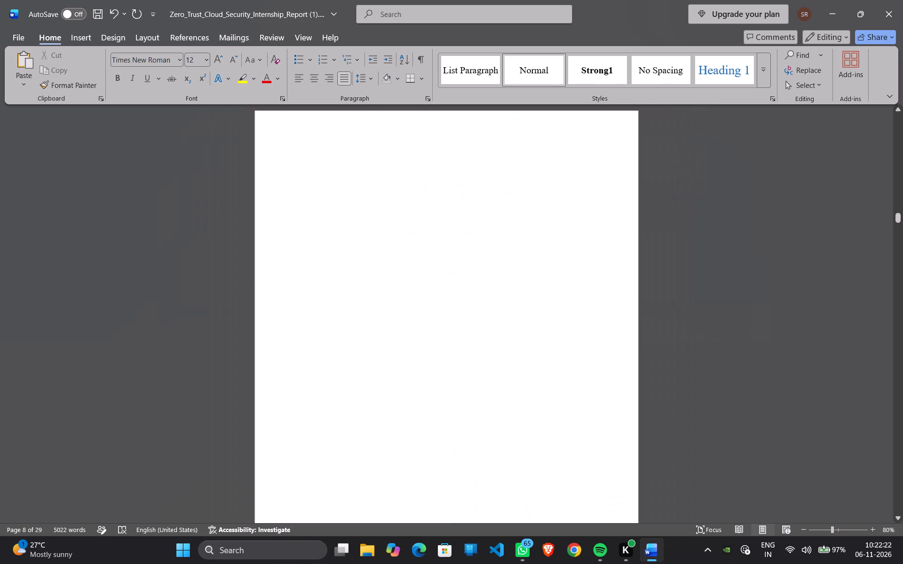
scroll(391, 352, down, 1)
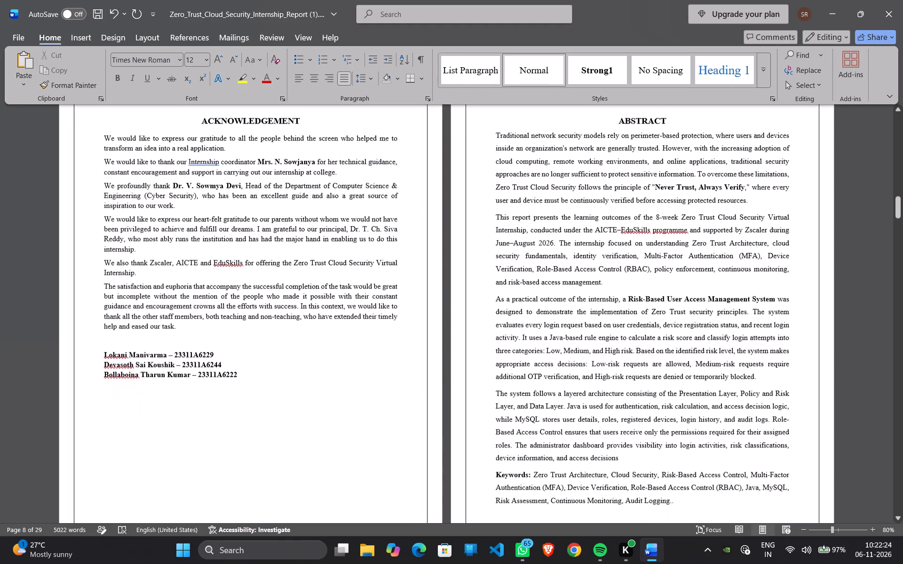
scroll(391, 352, down, 1)
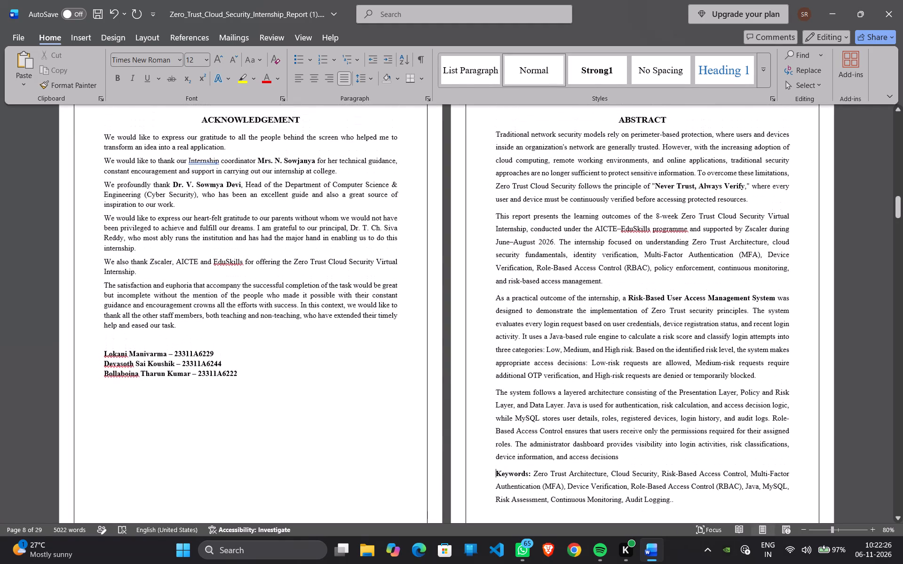
scroll(391, 352, down, 5)
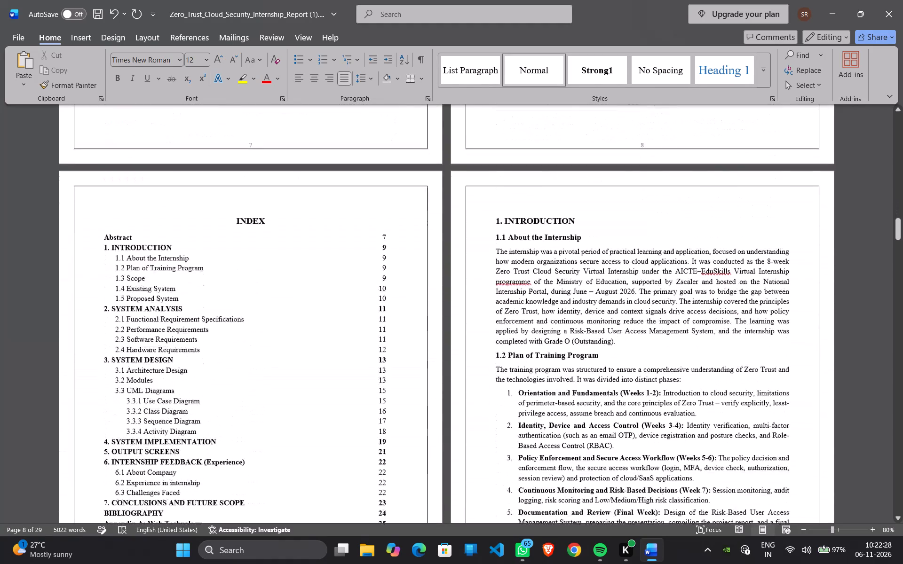
scroll(391, 352, down, 5)
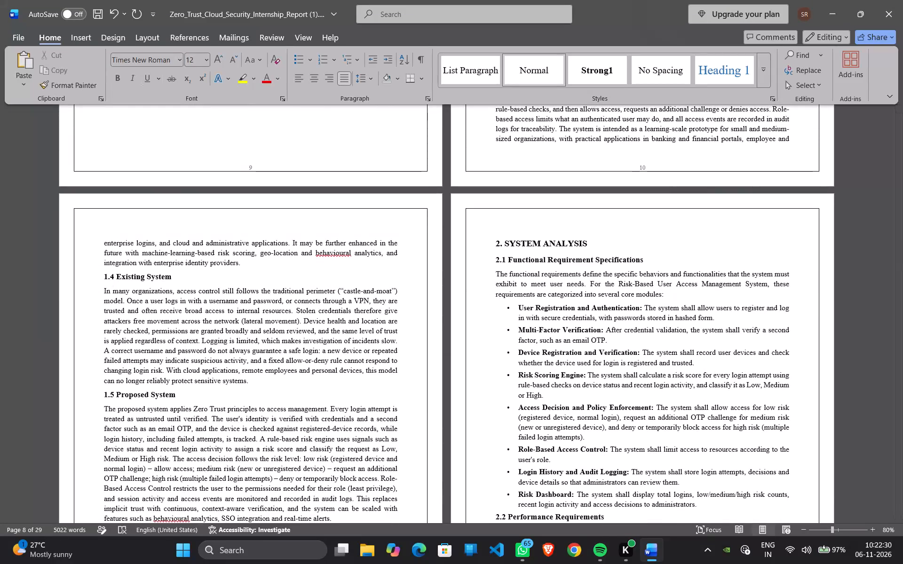
Save the internship report under its existing file name.
click(104, 6)
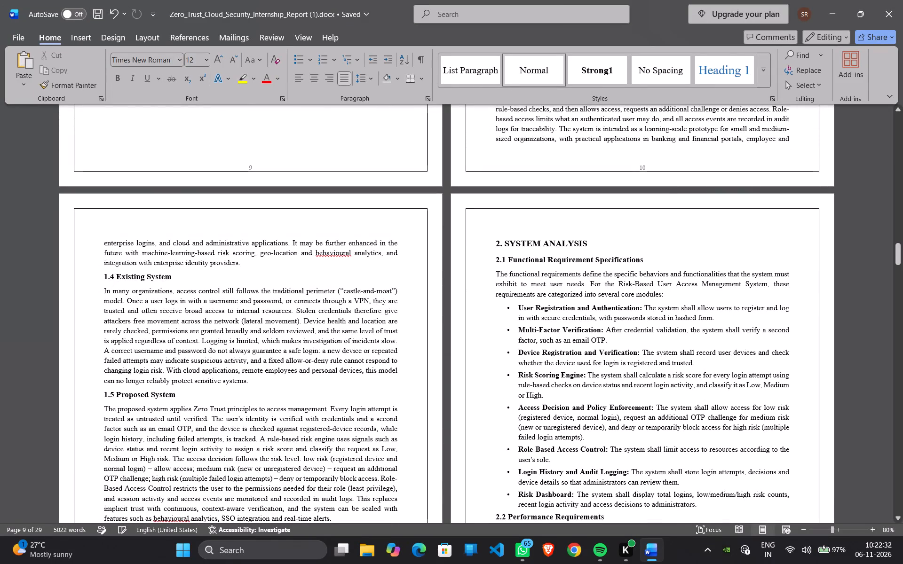
click(101, 13)
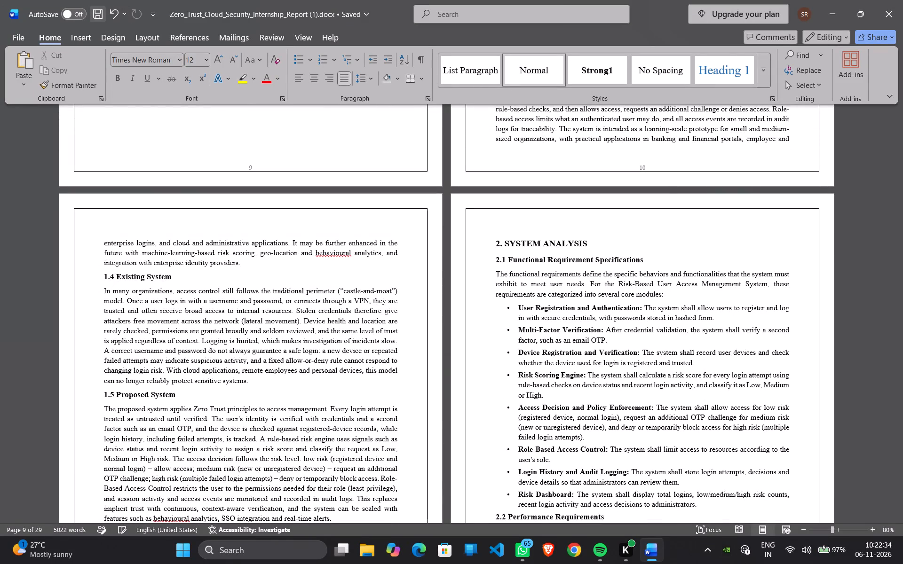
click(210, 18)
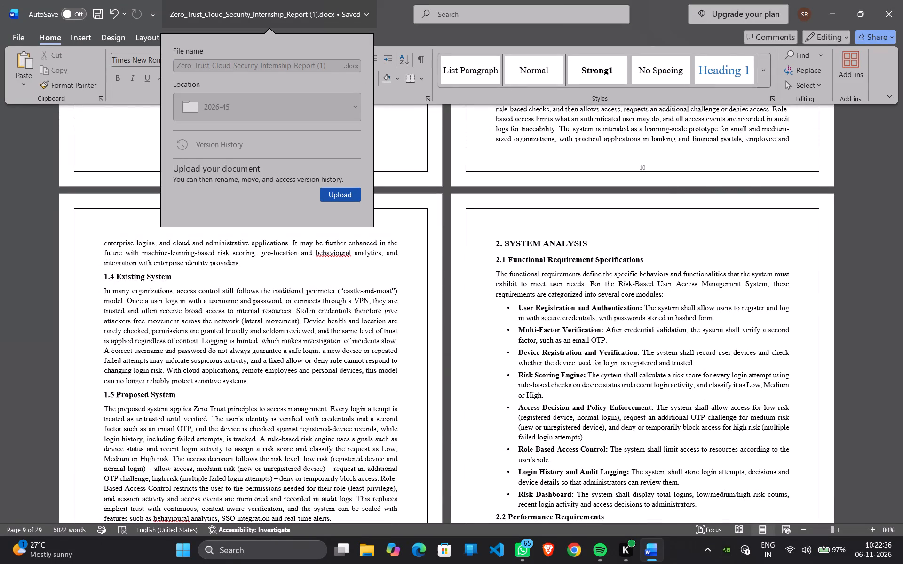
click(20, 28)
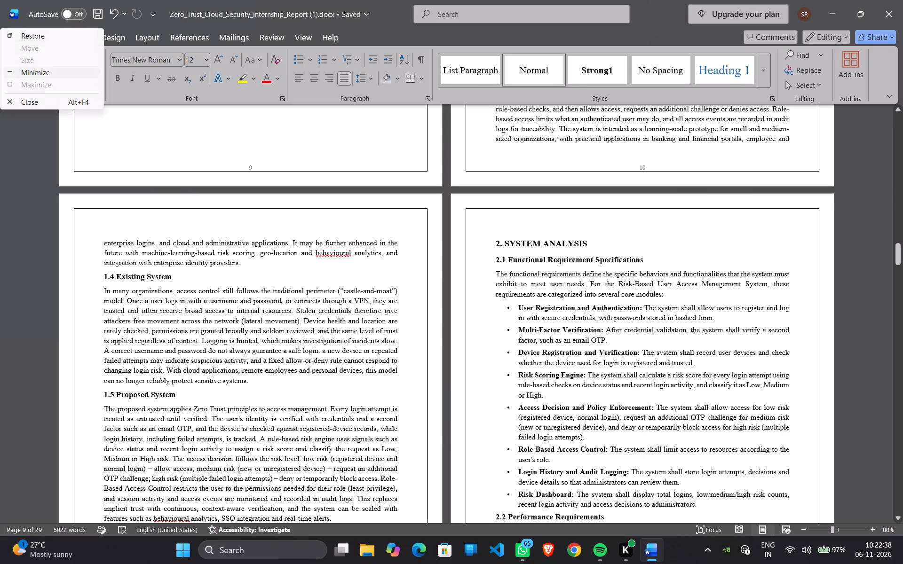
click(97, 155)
Save a copy of the report to the Desktop folder as the Word document "Zero_Trust_Cloud_Security_Internship_Report (1).docx".
click(11, 35)
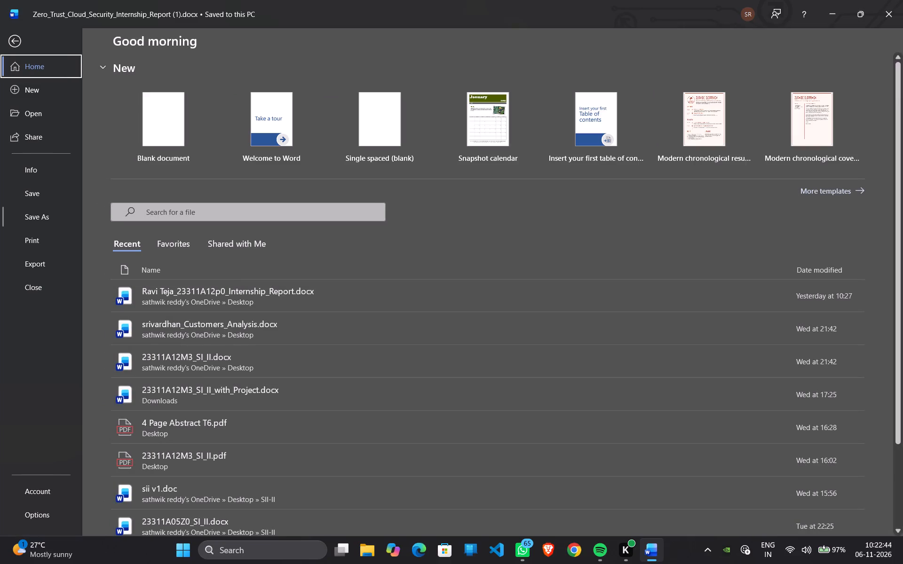
click(45, 216)
click(169, 308)
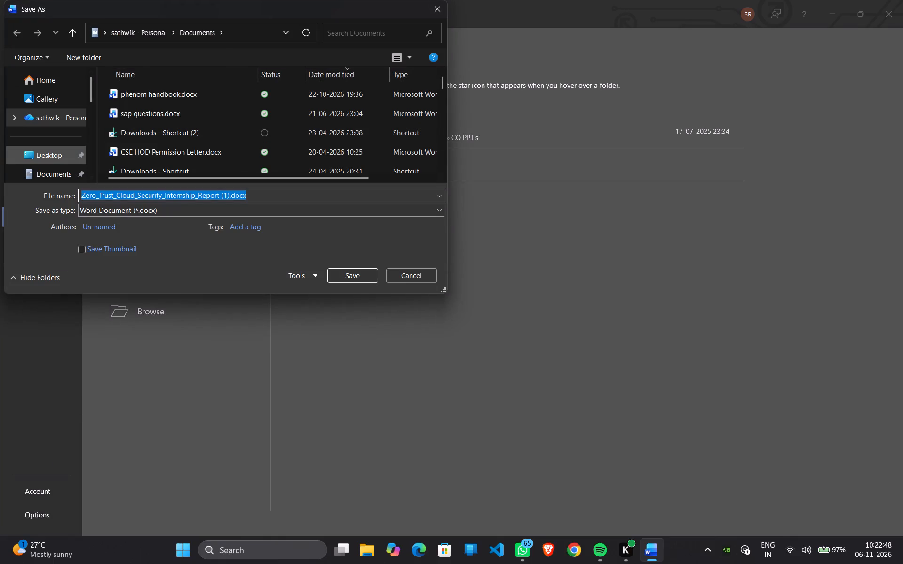
click(50, 151)
click(341, 274)
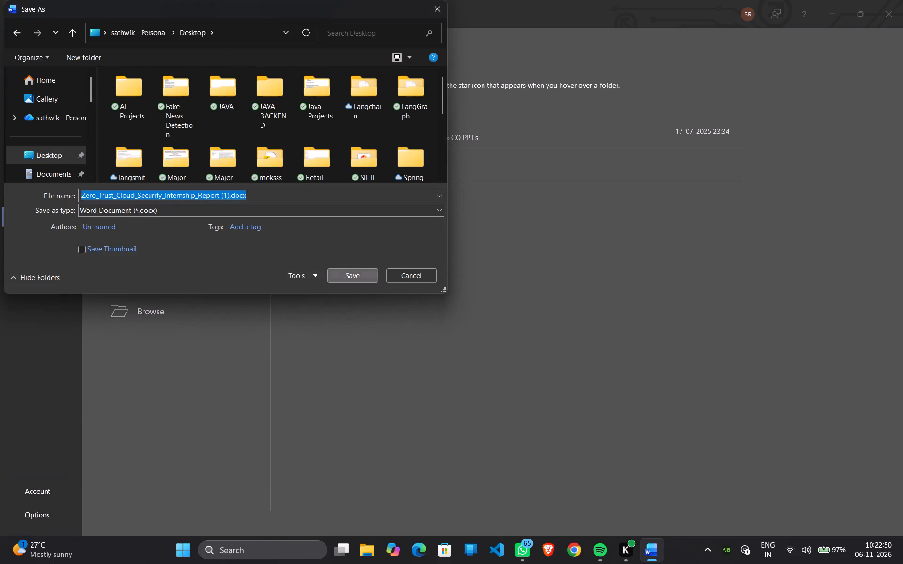